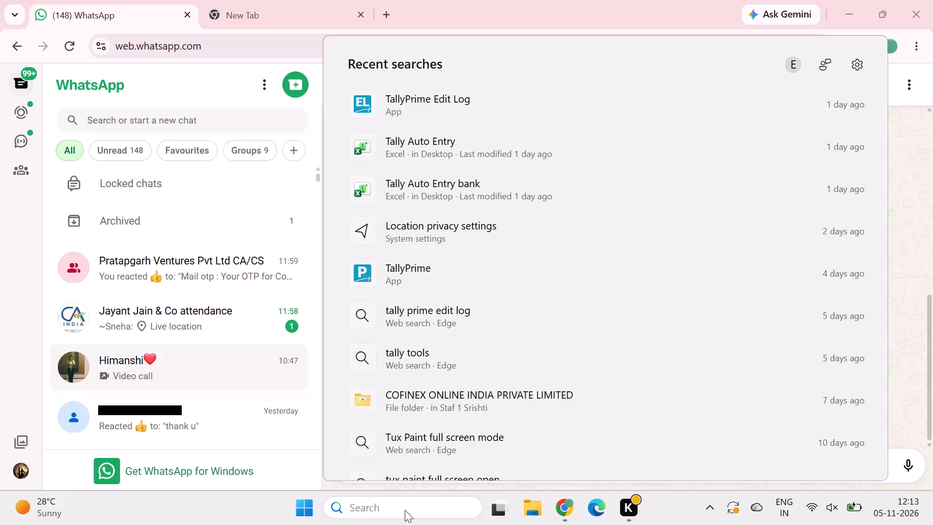
Search the computer for "tall" and launch the TallyPrime Edit Log application.
type("ta")
type("ll")
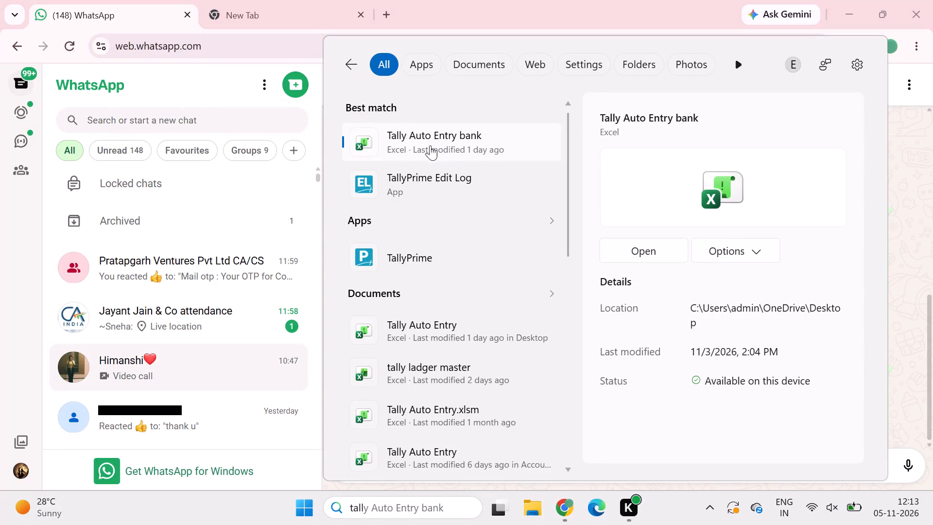
double_click(439, 190)
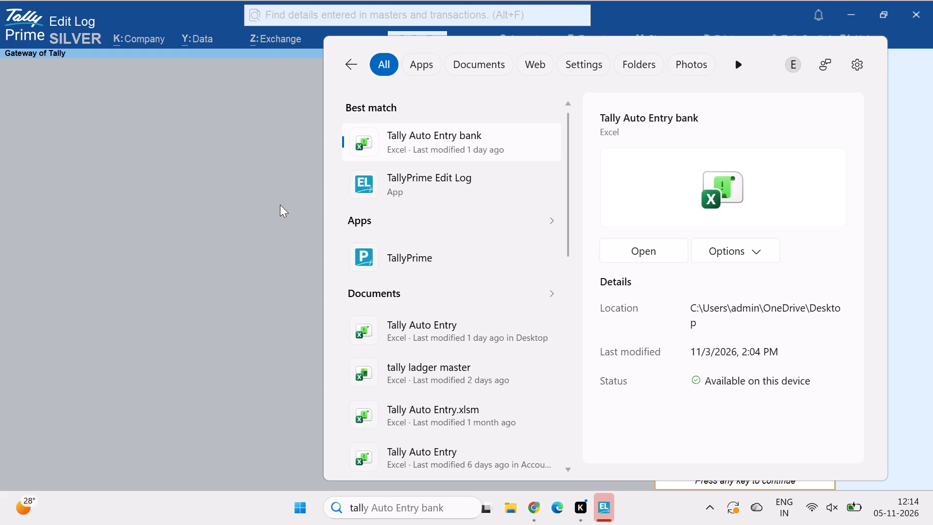
double_click(440, 195)
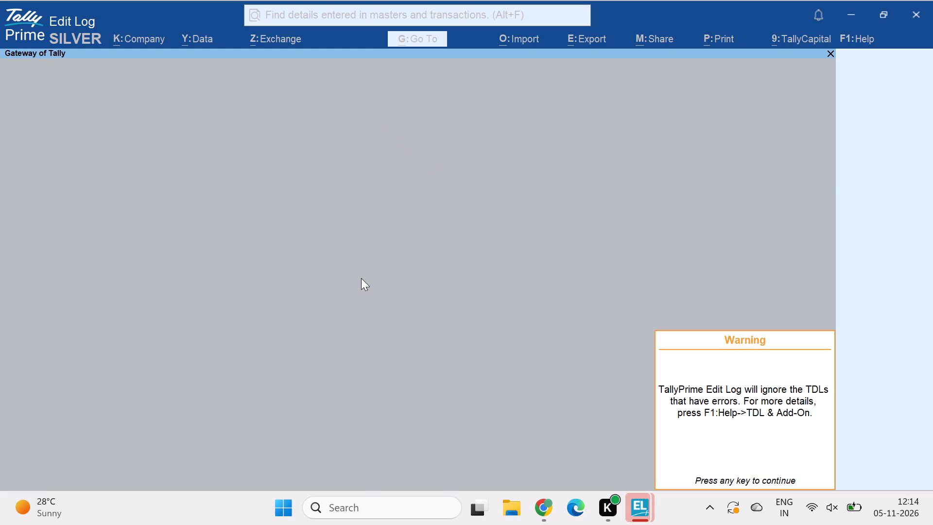
Dismiss the startup warning about TDLs with errors to reach the company selection list.
key("Escape")
key("Escape")
key("Escape")
key("Escape")
left_click(528, 308)
key("Escape")
key("Escape")
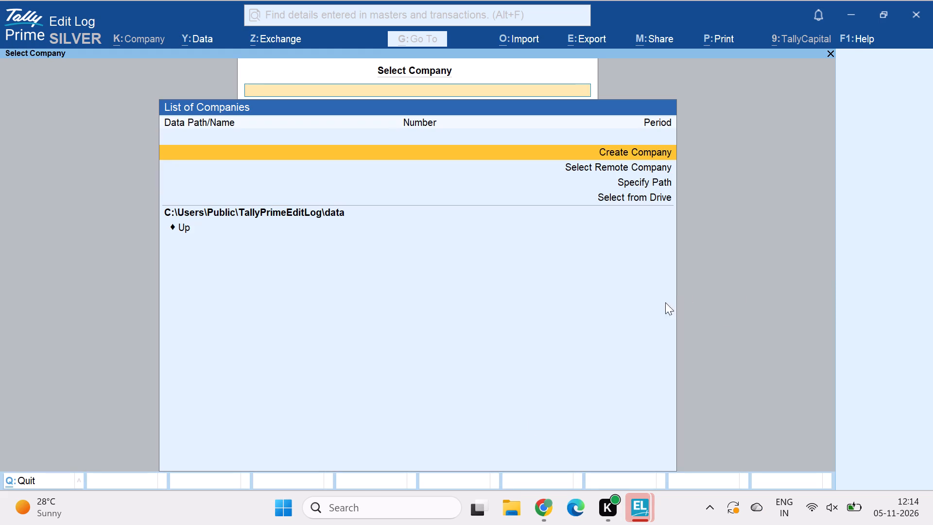
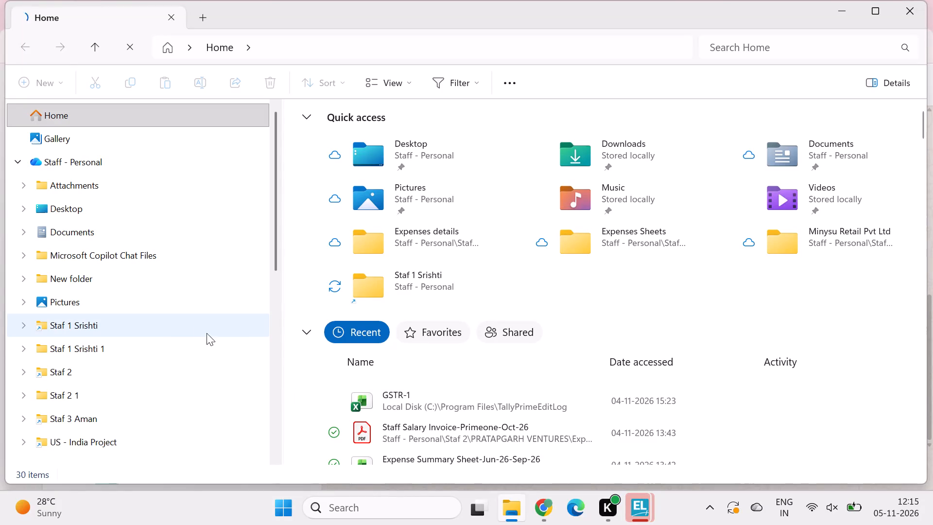
Open the "Staf 1 Srishti" folder under Staff - Personal in File Explorer.
double_click(171, 318)
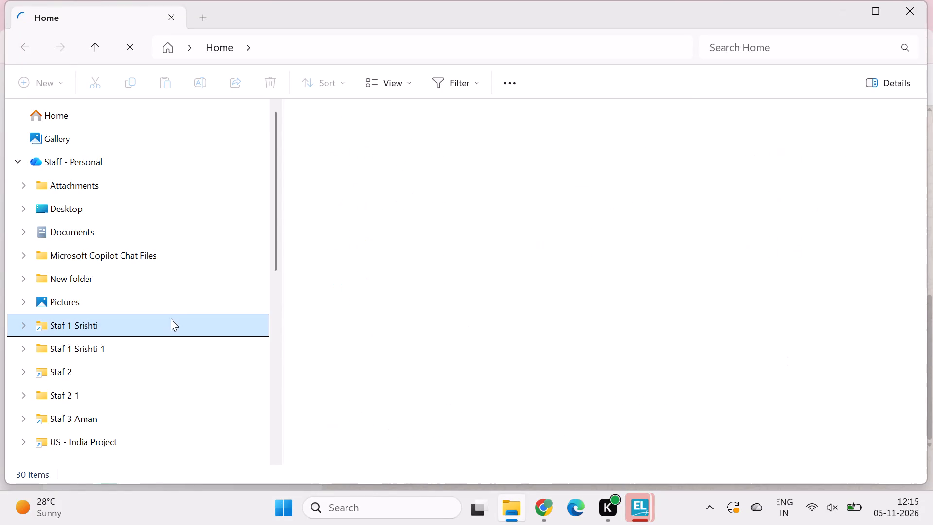
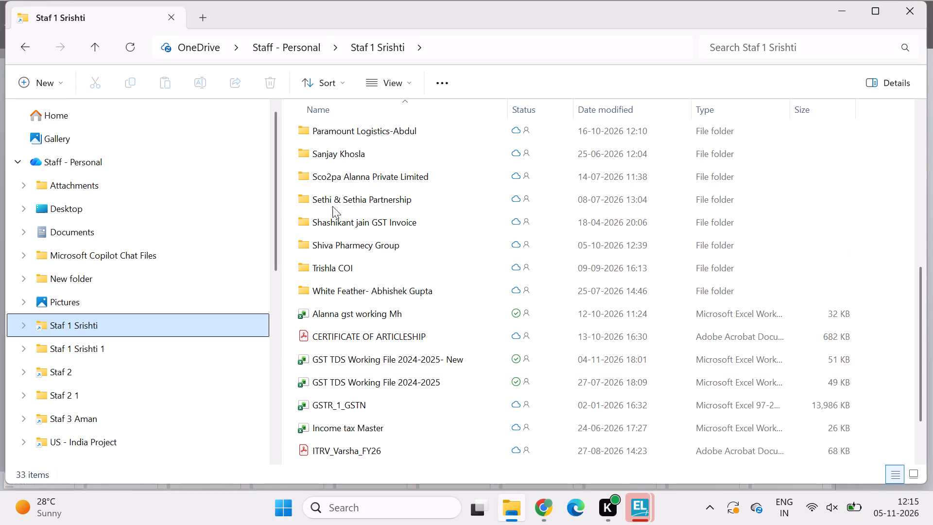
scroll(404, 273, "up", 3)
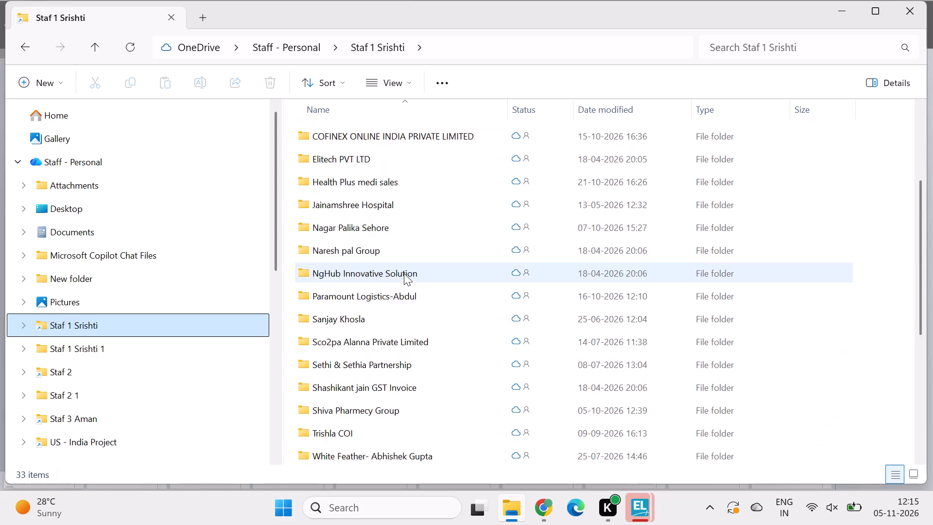
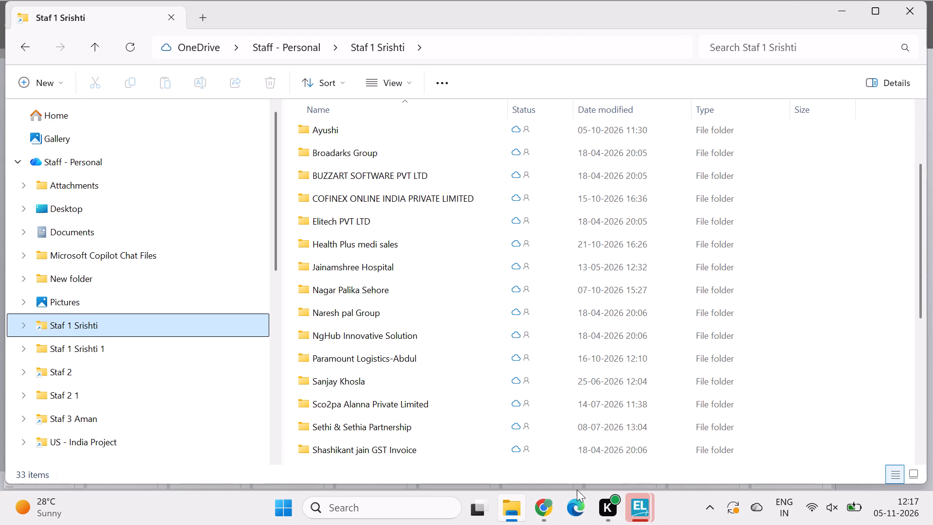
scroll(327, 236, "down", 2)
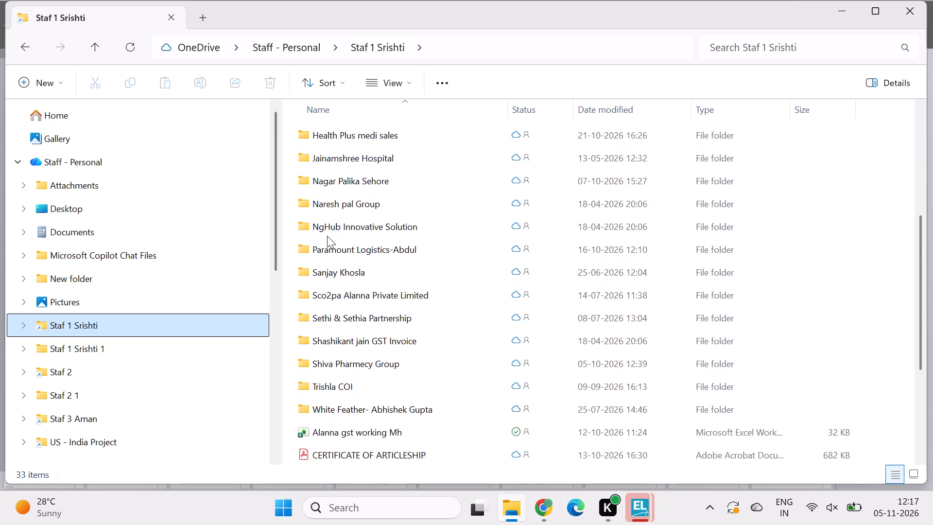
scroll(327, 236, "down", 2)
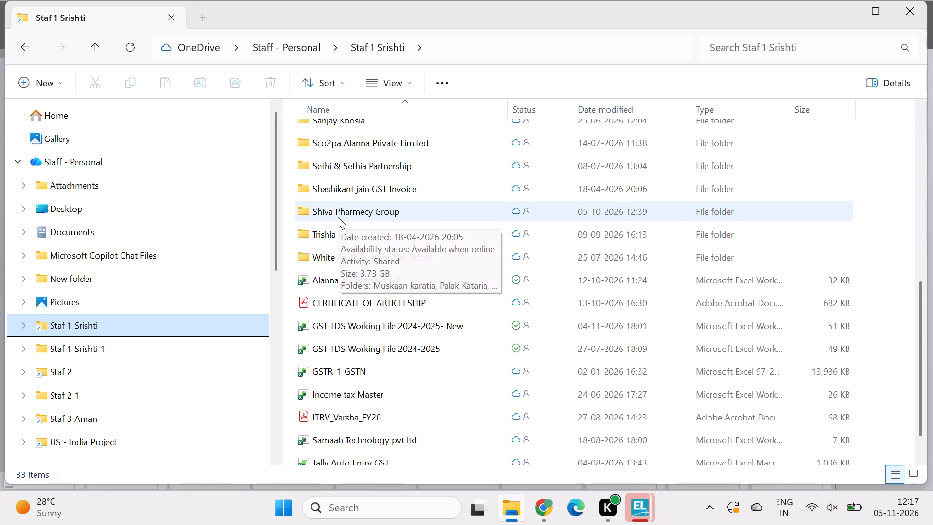
Close the TallyPrime Edit Log:9000 window and agree to quit, leaving the other TallyPrime Edit Log window open.
left_click(643, 516)
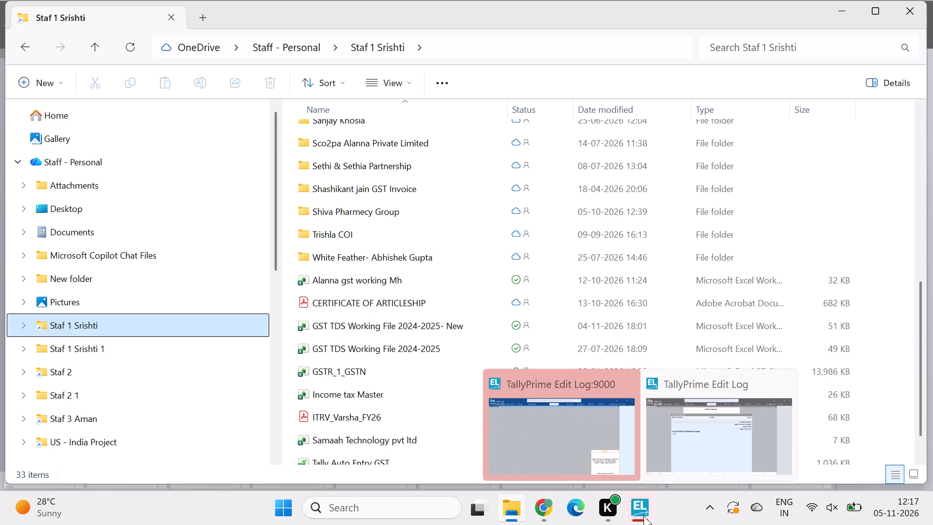
left_click(621, 377)
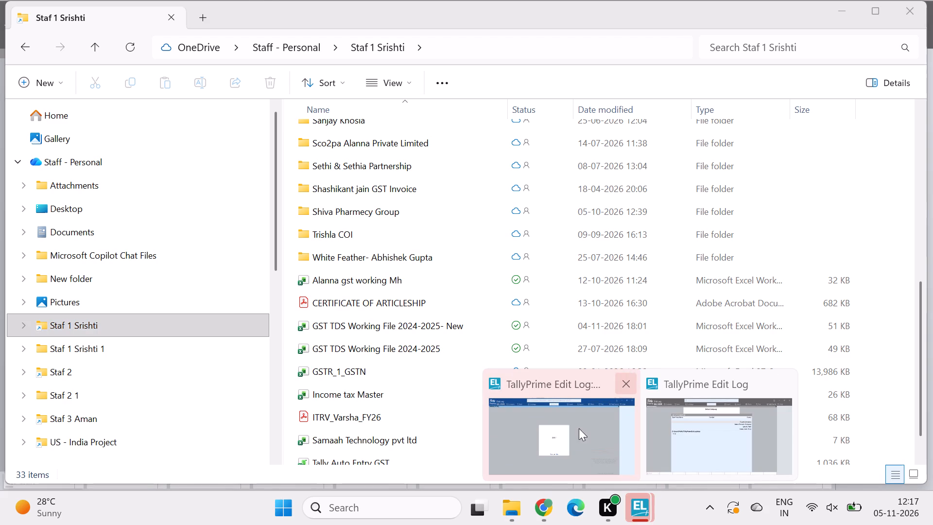
left_click(571, 441)
left_click(400, 358)
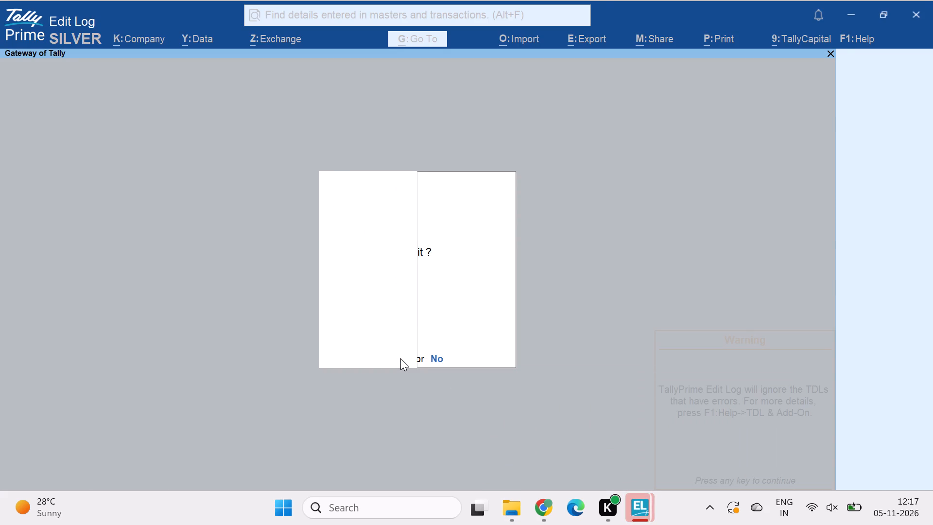
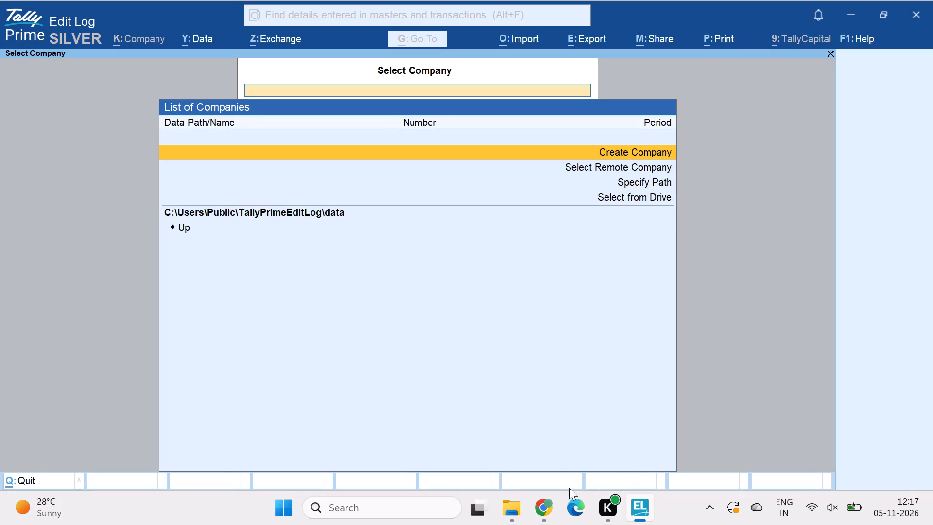
Switch to File Explorer and look through the client folders in Staf 1 Srishti, back to the start of the list.
left_click(519, 505)
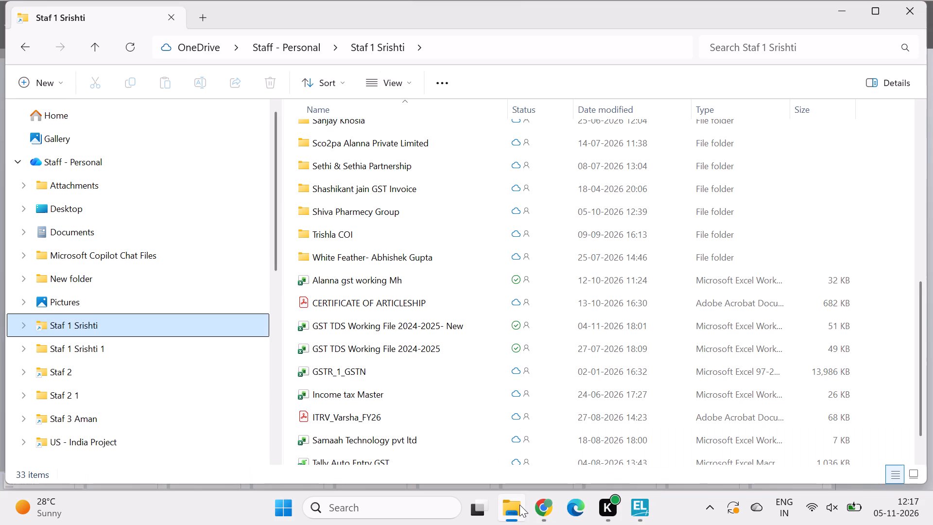
scroll(390, 255, "up", 2)
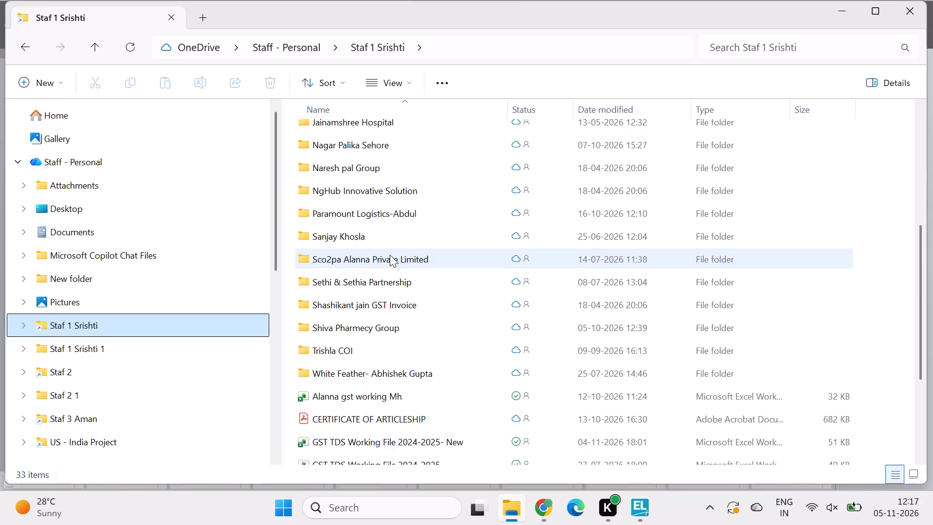
scroll(390, 255, "up", 2)
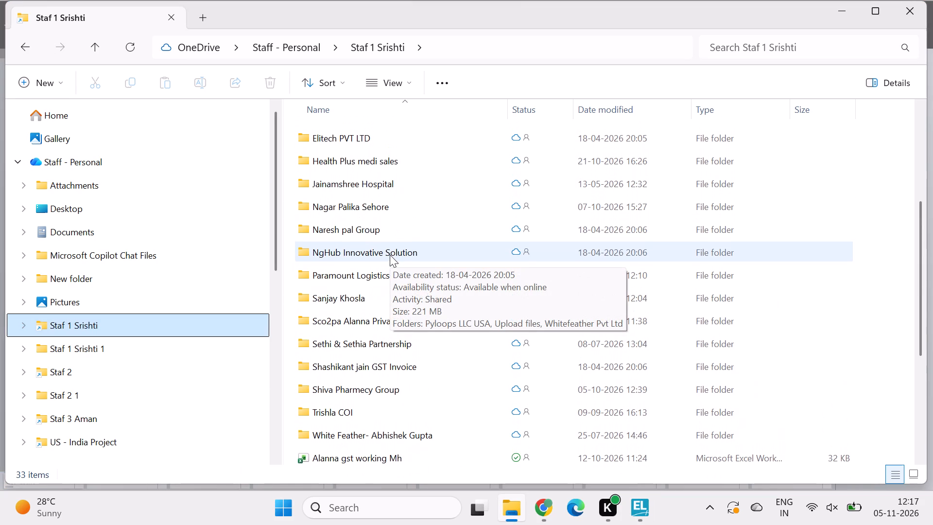
scroll(390, 255, "up", 3)
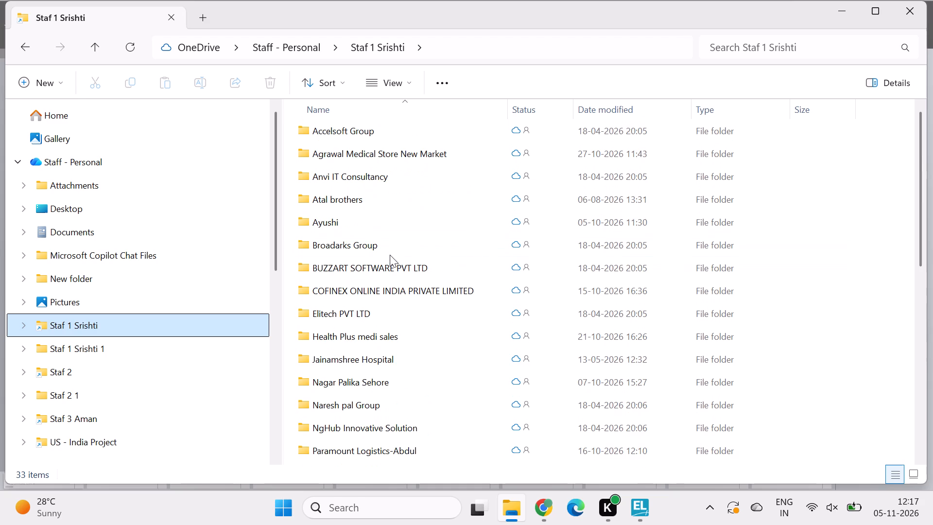
scroll(390, 255, "up", 1)
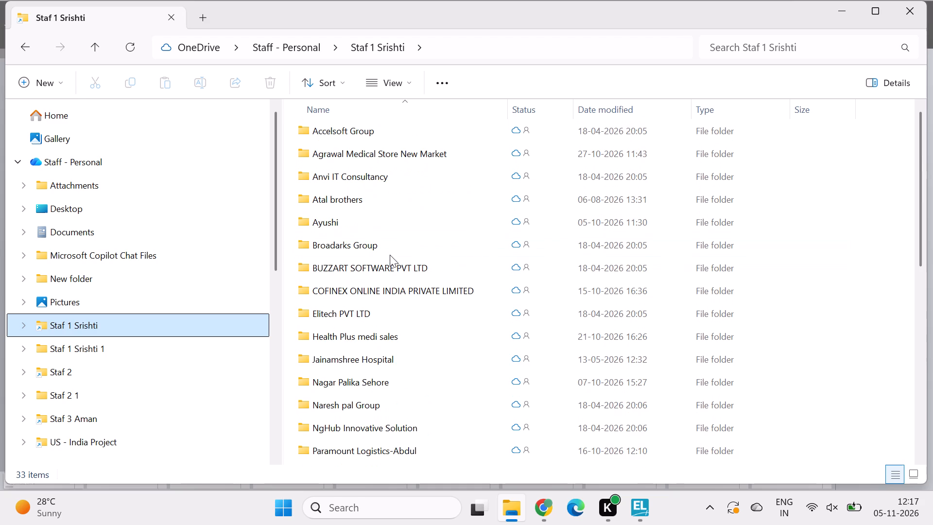
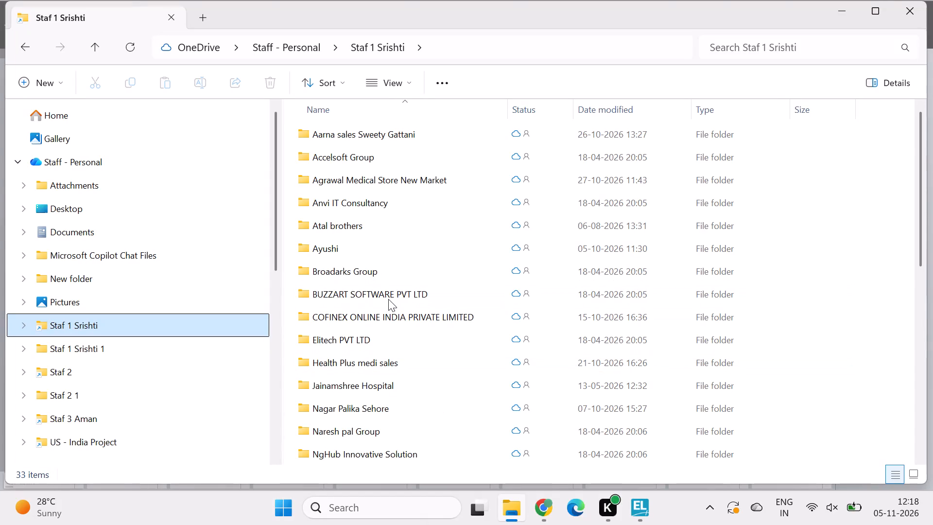
In Staf 2 > Banglore Clients > Meena Hoisery > Meena Housary Firm, check FY26-27 and copy the Tally Data folder's path.
left_click(152, 373)
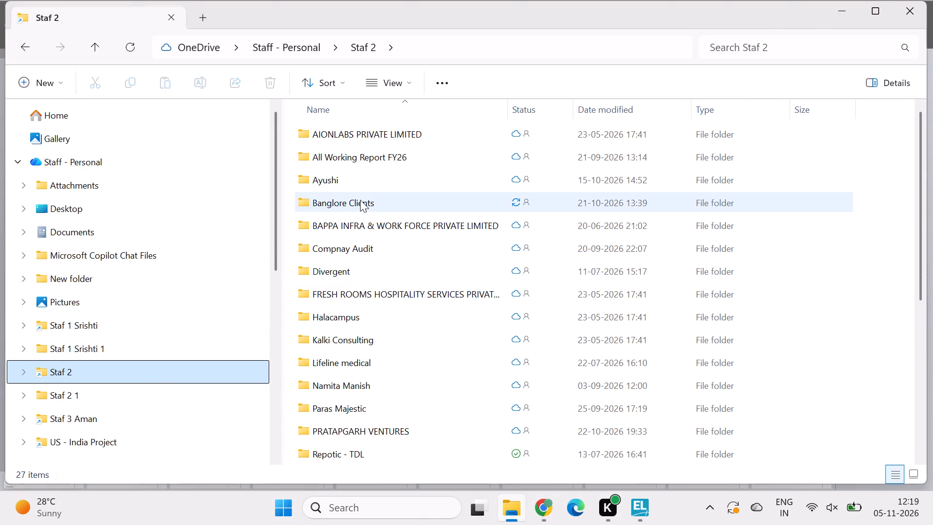
double_click(360, 200)
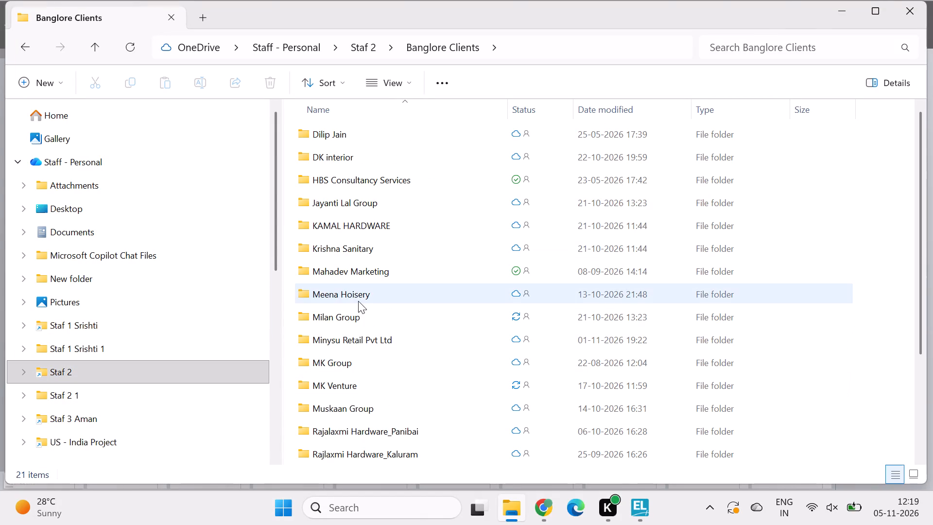
double_click(361, 295)
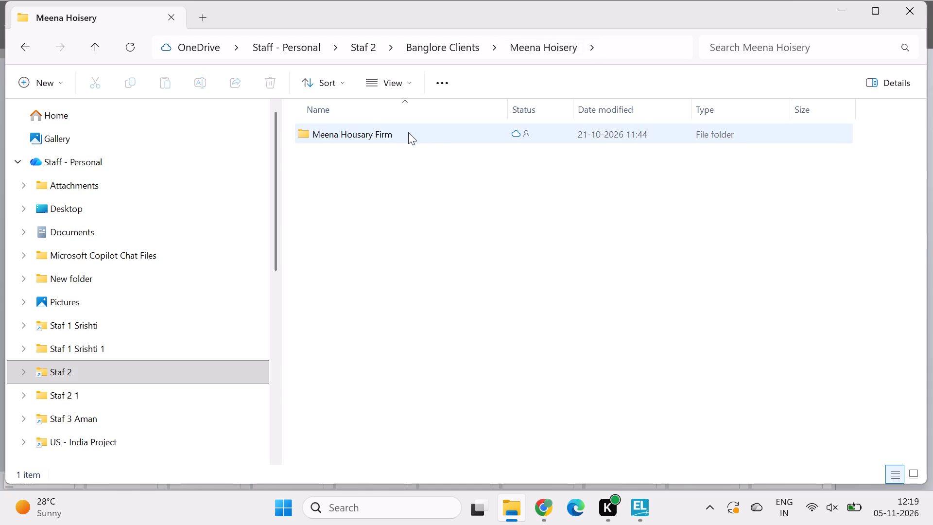
double_click(402, 138)
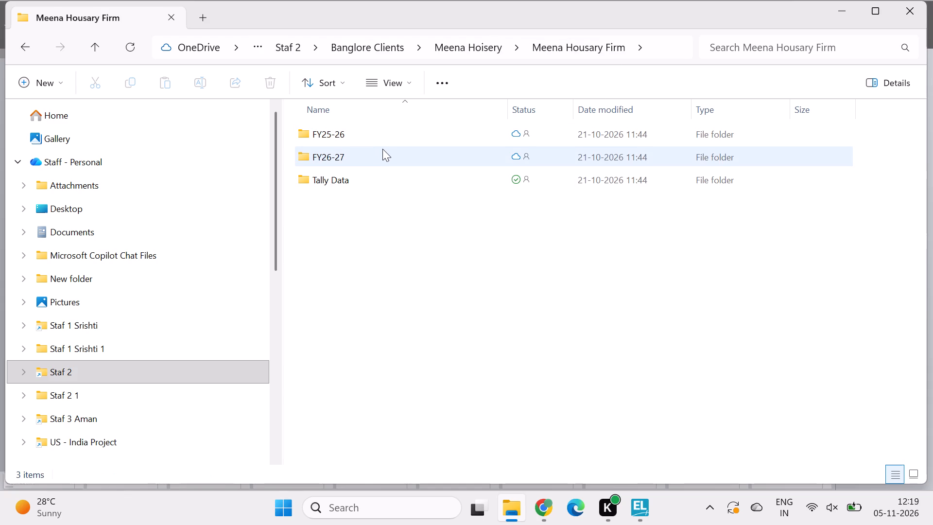
double_click(382, 148)
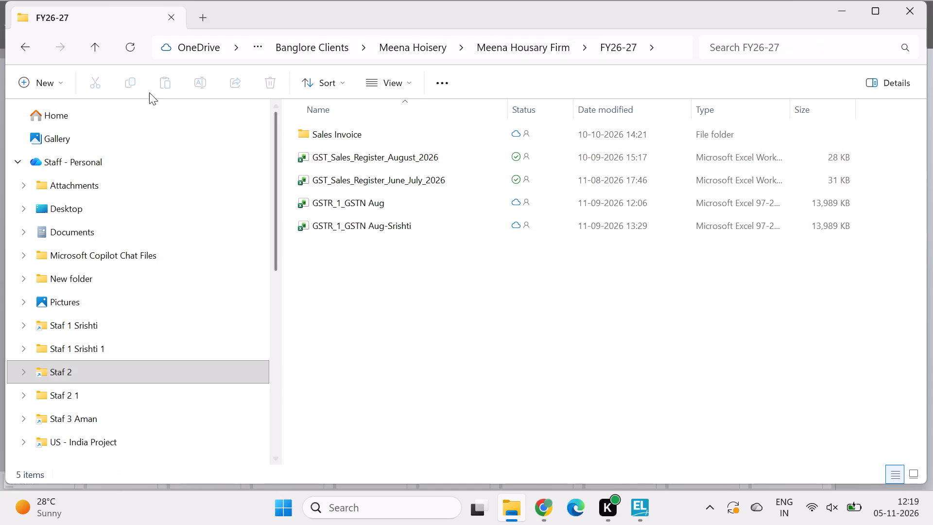
left_click(87, 45)
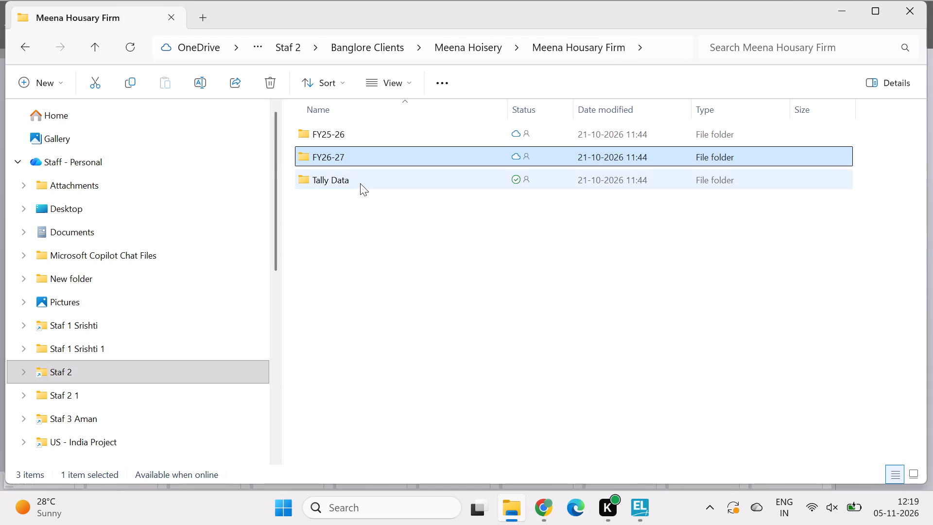
double_click(360, 183)
key("alt+d")
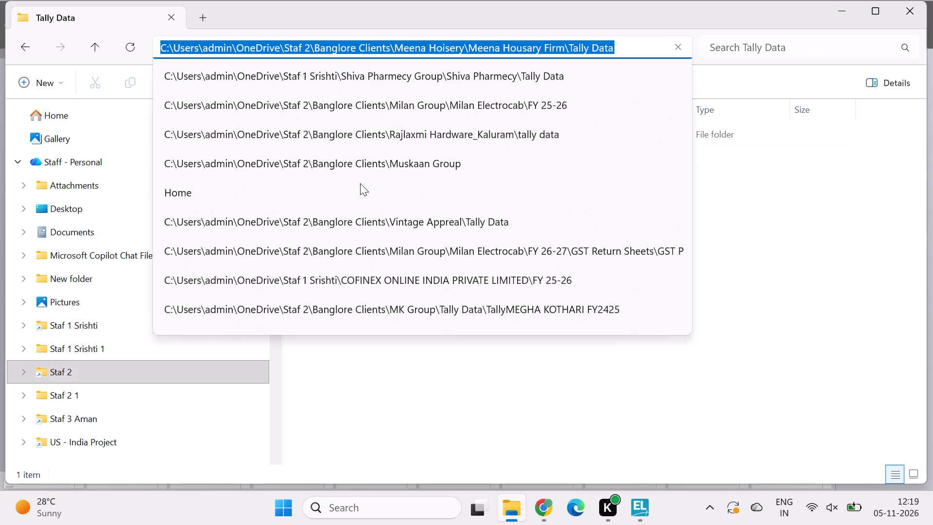
key("ctrl+c")
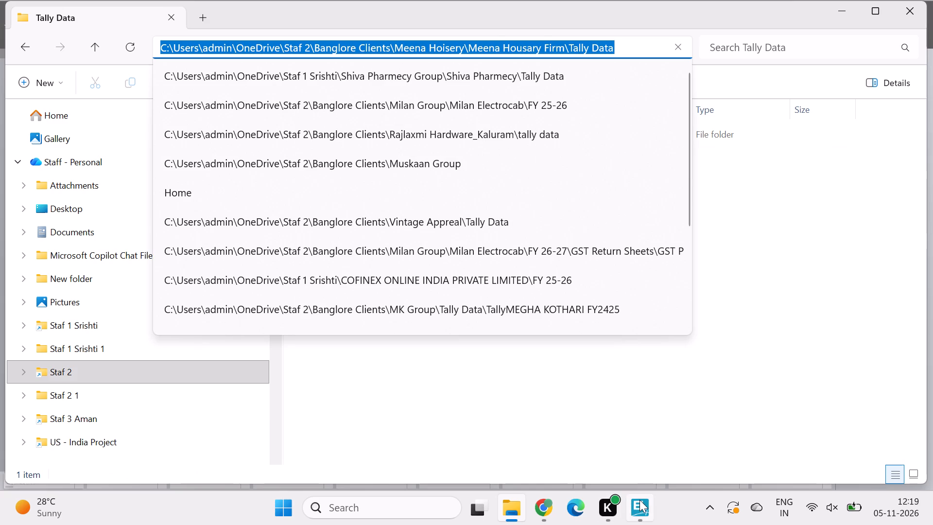
Switch to TallyPrime Edit Log and load the company MEENA HOSIERY CENTRE from the copied data path.
left_click(639, 500)
key("ctrl+v")
key("Return")
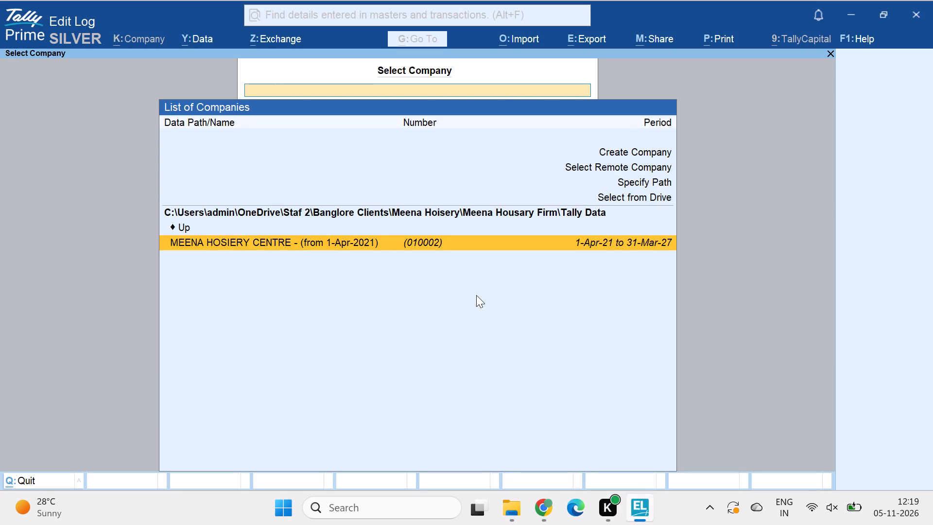
key("Return")
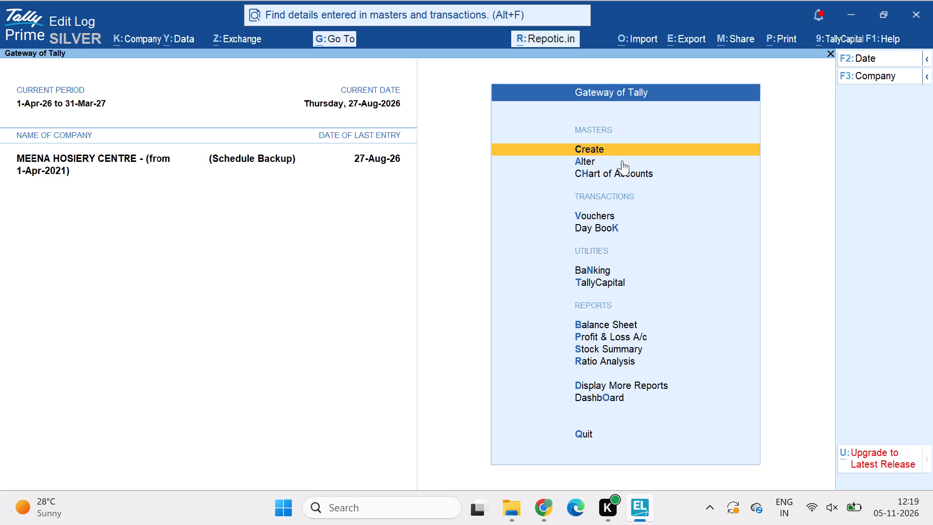
Open the Sales Register and examine the sales vouchers for April and May 2026.
type("das")
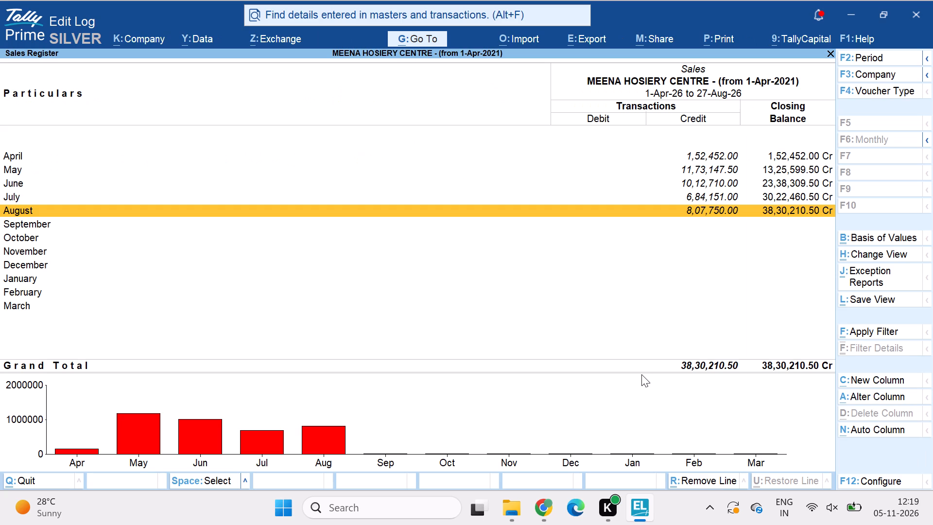
key("Down")
key("Down")
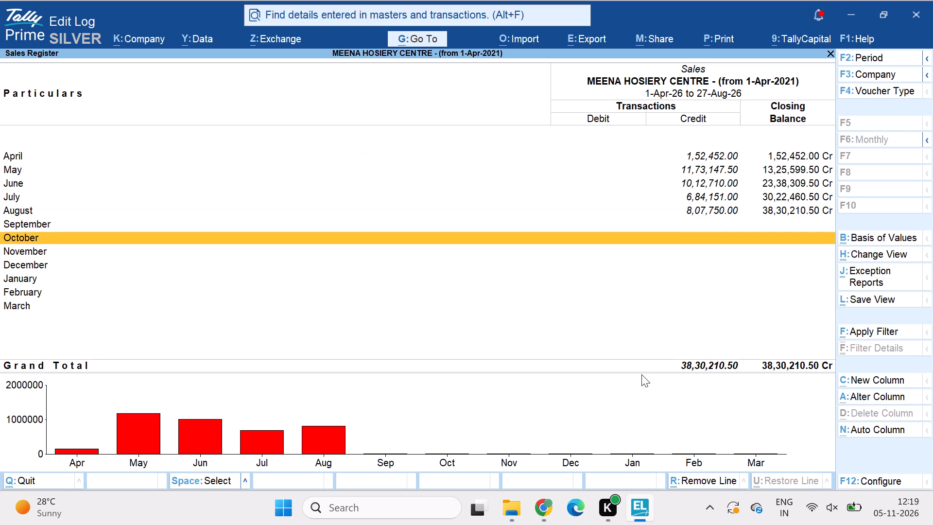
key("Up")
key("Up")
key("Up")
key("Up")
key("Up")
key("Up")
key("Return")
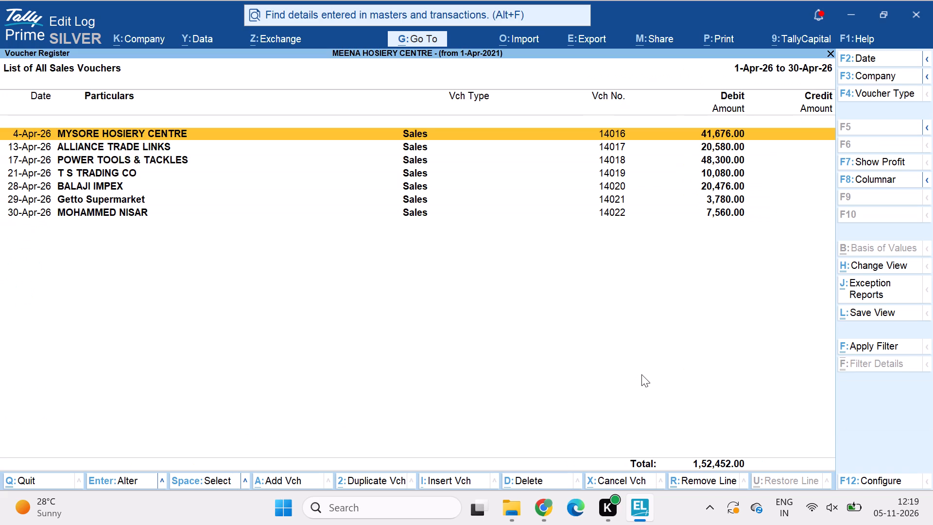
key("Escape")
key("Down")
key("Return")
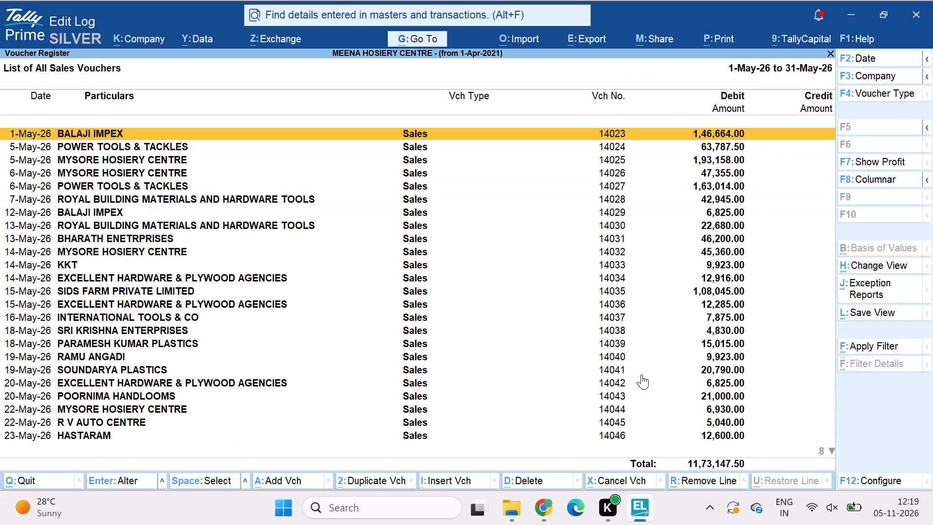
Examine the June 2026 sales vouchers and return to the Gateway of Tally.
key("Escape")
key("Down")
key("Return")
key("Return")
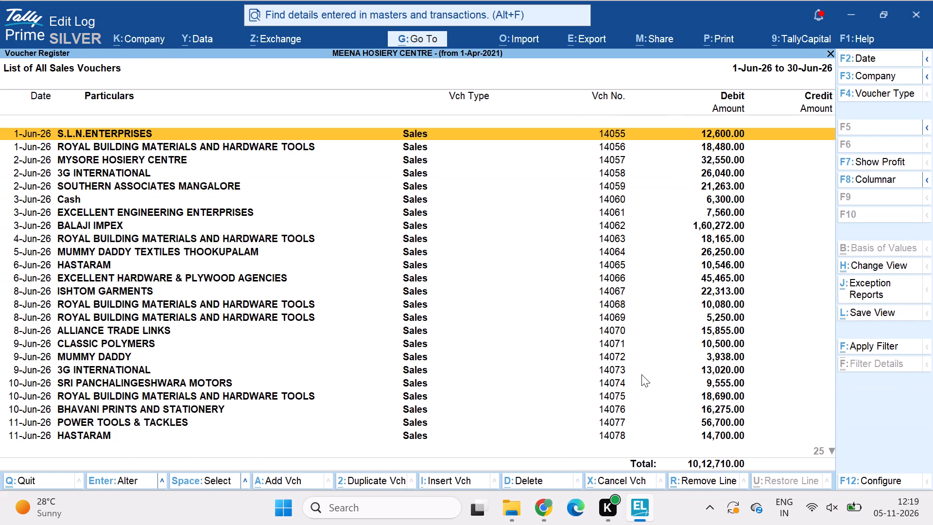
key("Escape")
key("Escape")
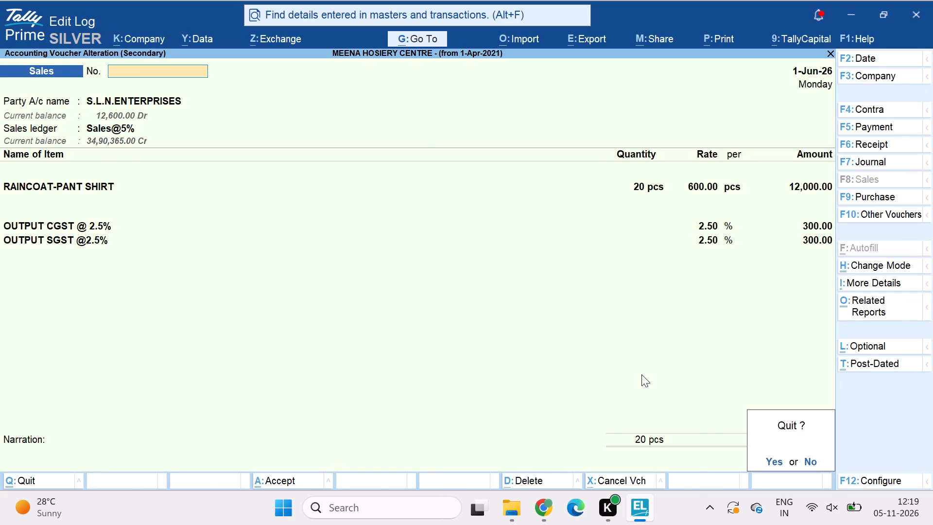
key("Escape")
key("Down")
key("Down")
key("Down")
key("Down")
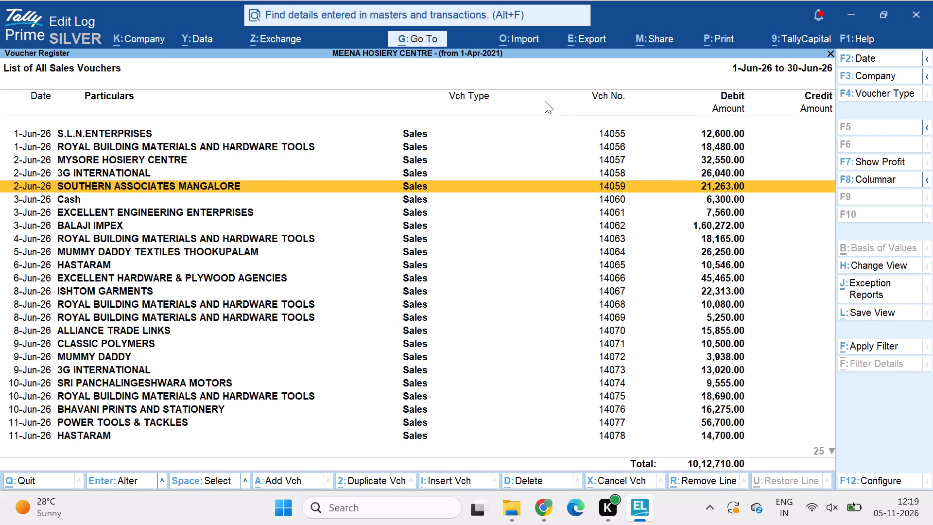
key("Escape")
key("Escape")
key("Escape")
key("Escape")
key("Escape")
key("Escape")
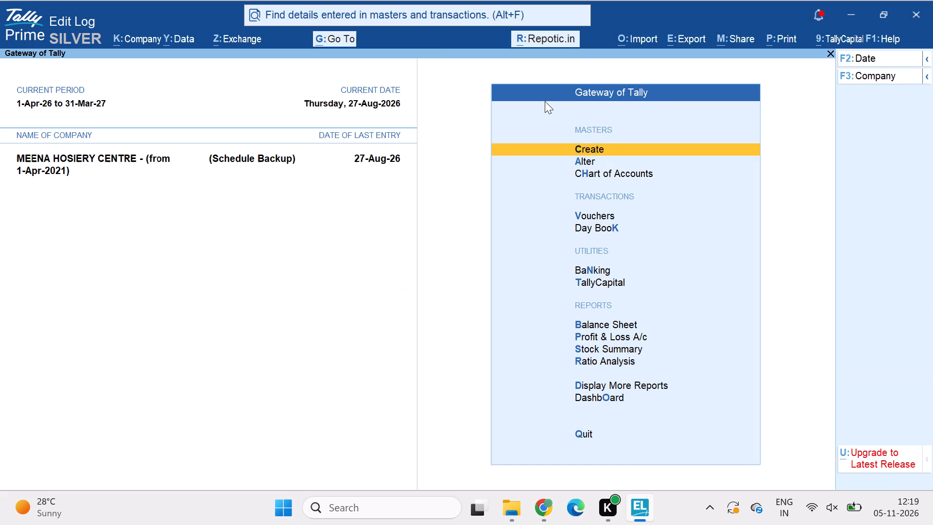
Reopen the Sales Register, go through the August 2026 vouchers and inspect EXCELLENT HARDWARE voucher 14150 without changing it.
type("das")
key("Return")
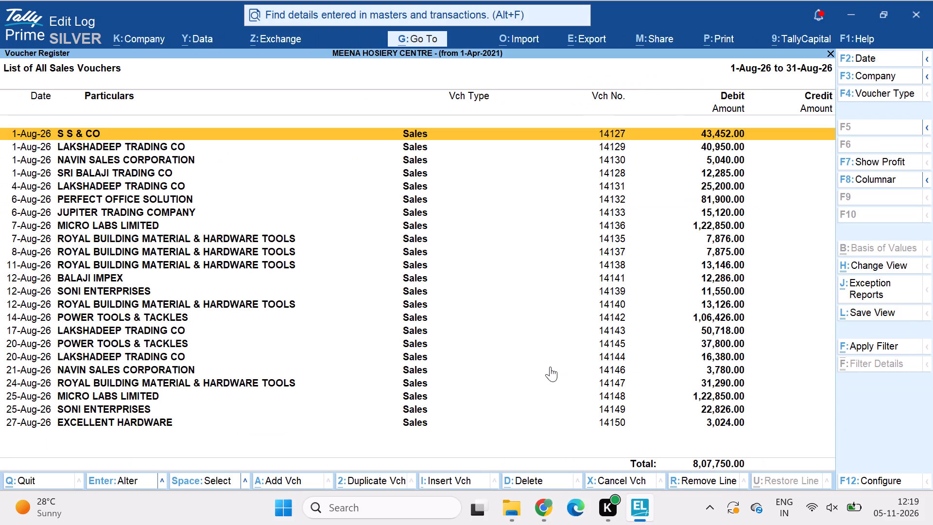
key("Down")
key("Down")
key("Down")
key("Down")
key("Down")
key("Down")
key("Down")
key("Down")
key("Down")
key("Down")
key("Down")
key("Down")
key("Down")
key("Down")
key("Down")
key("Down")
key("Down")
key("Down")
key("Down")
key("Down")
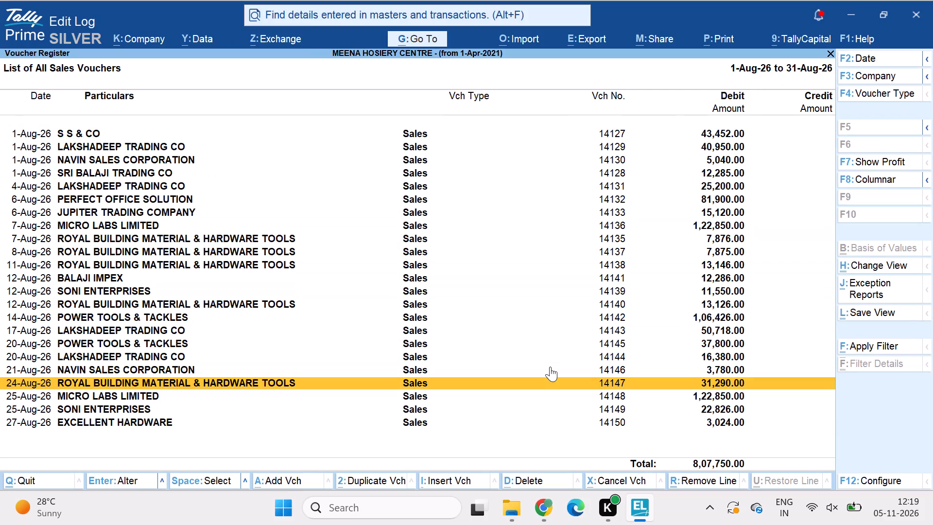
key("Return")
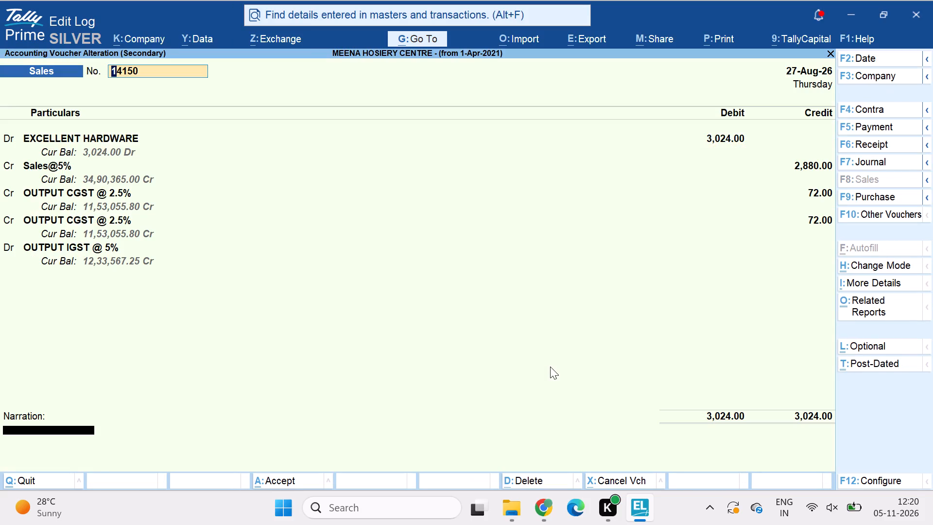
key("Escape")
key("Escape")
key("Escape")
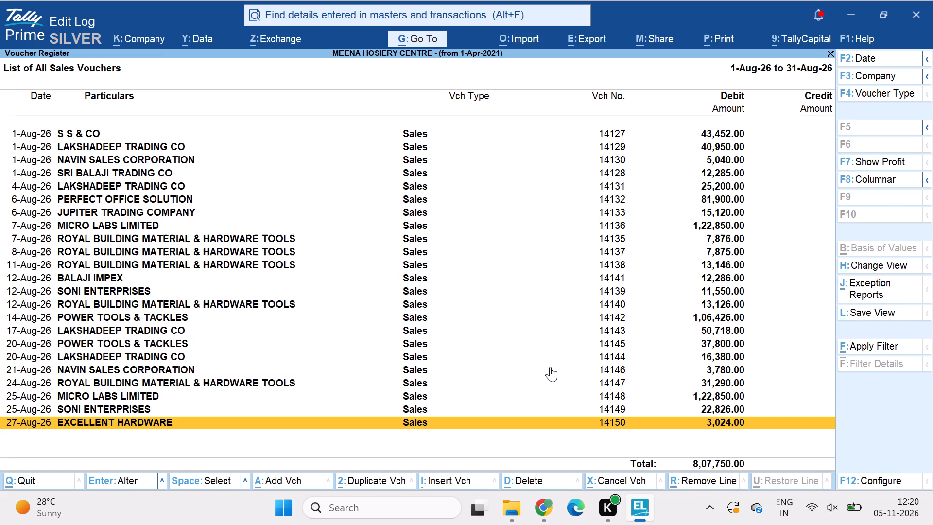
Inspect the entries of the August sales vouchers 14149 for SONI ENTERPRISES and 14147 for ROYAL BUILDING MATERIAL & HARDWARE TOOLS.
key("Up")
key("Return")
key("Escape")
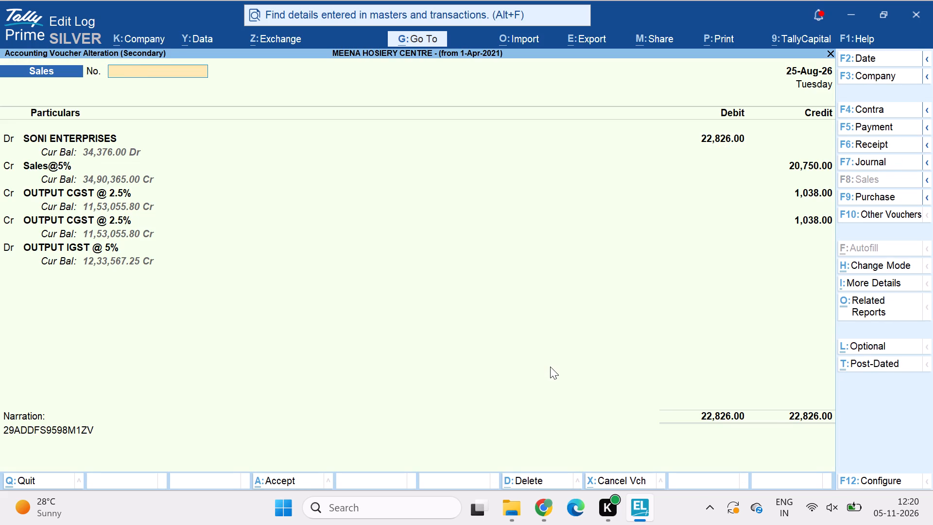
key("Escape")
key("Escape")
key("Up")
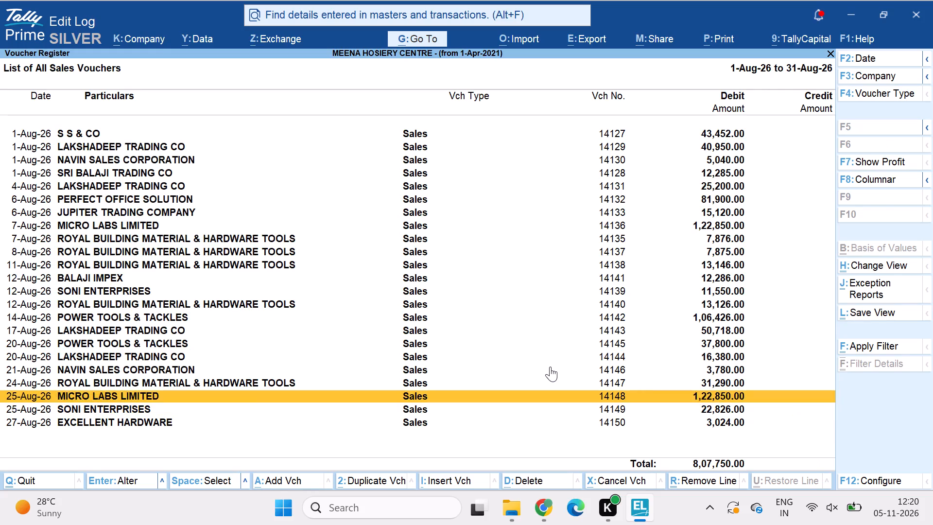
key("Up")
key("Return")
key("Escape")
key("Up")
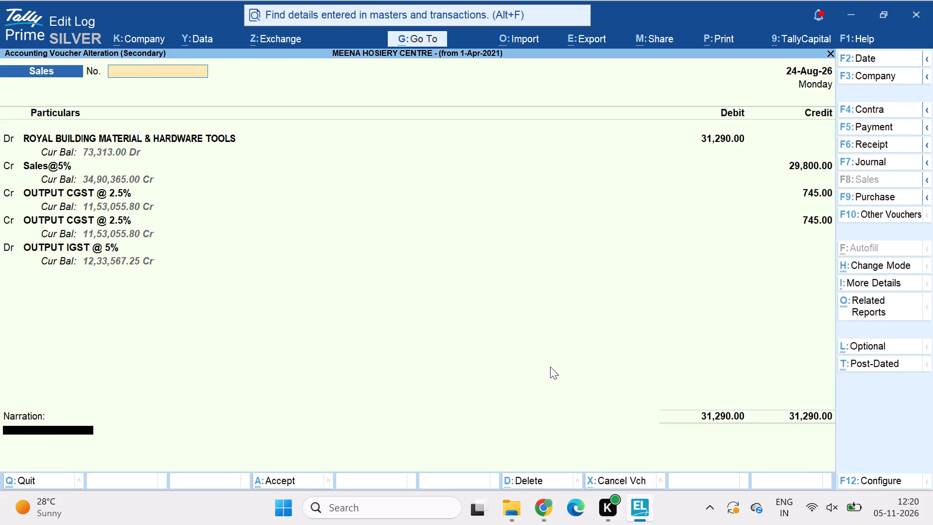
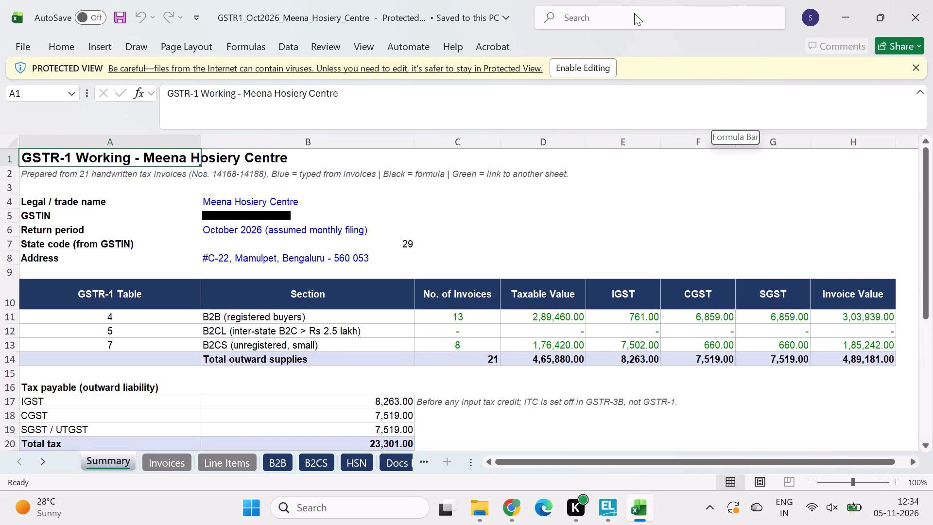
left_click(587, 69)
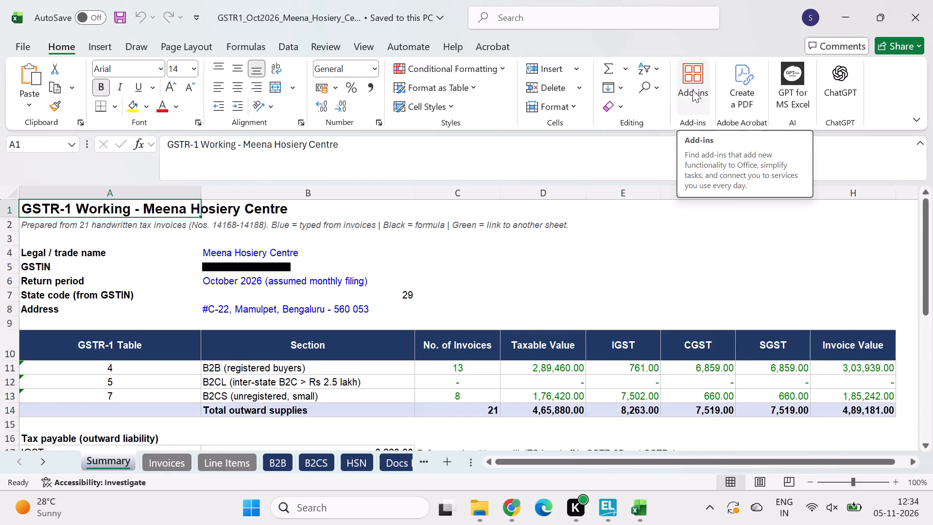
Review the workbook's Summary, Invoices, Line Items, B2B, B2CS, HSN and Docs Issued sheets.
scroll(498, 340, "down", 1)
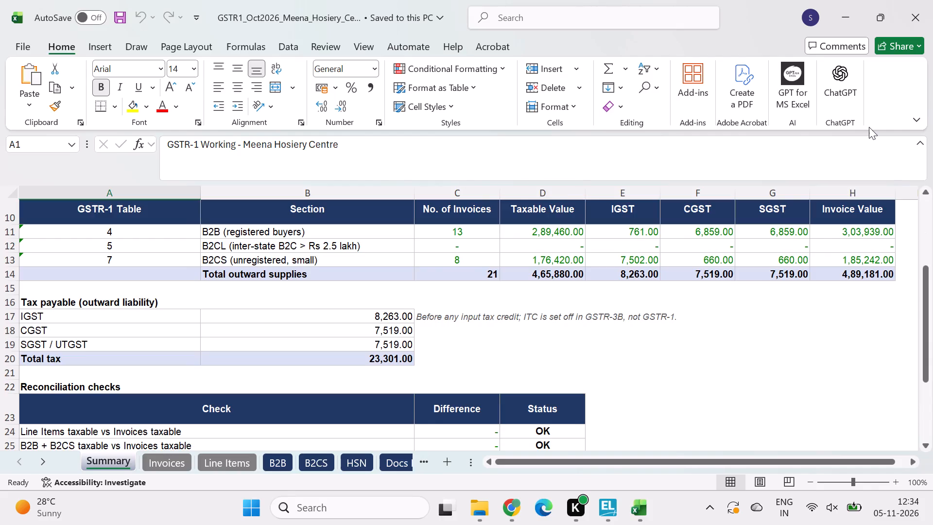
left_click(121, 462)
left_click(177, 470)
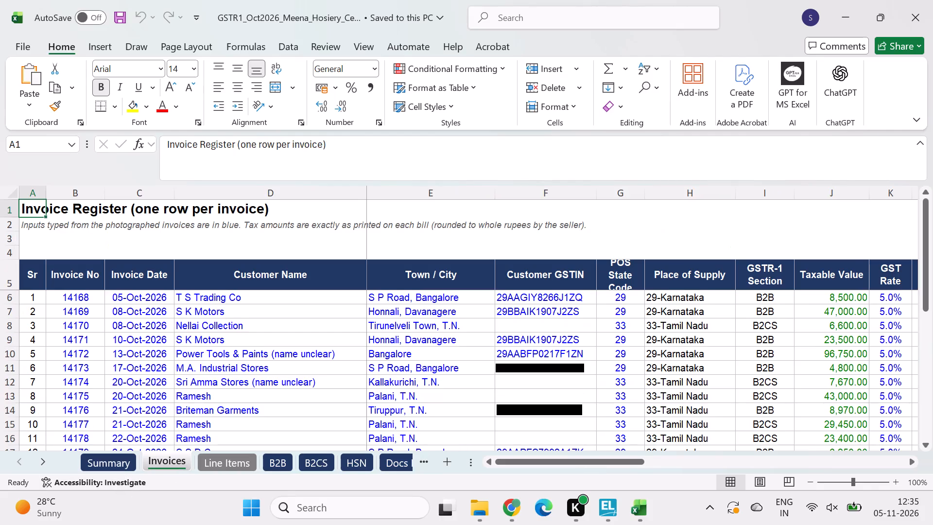
scroll(384, 394, "down", 4)
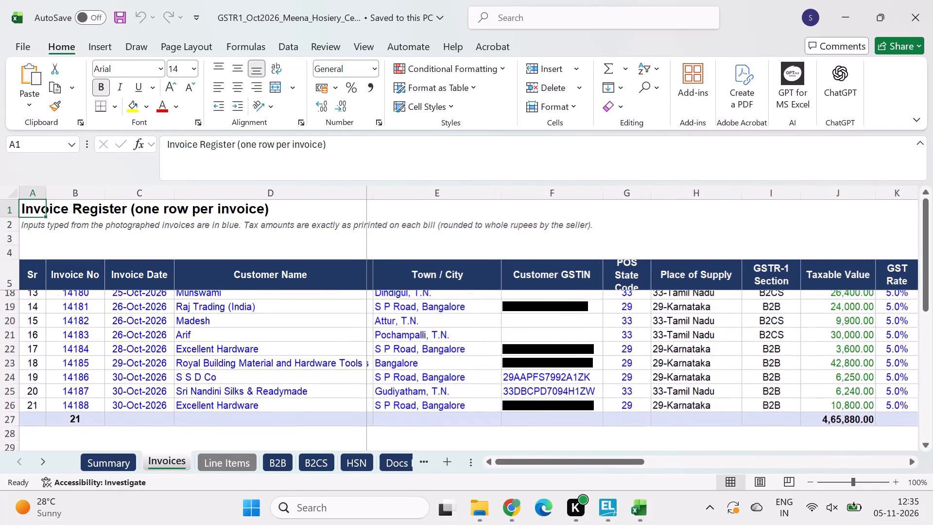
scroll(384, 394, "up", 4)
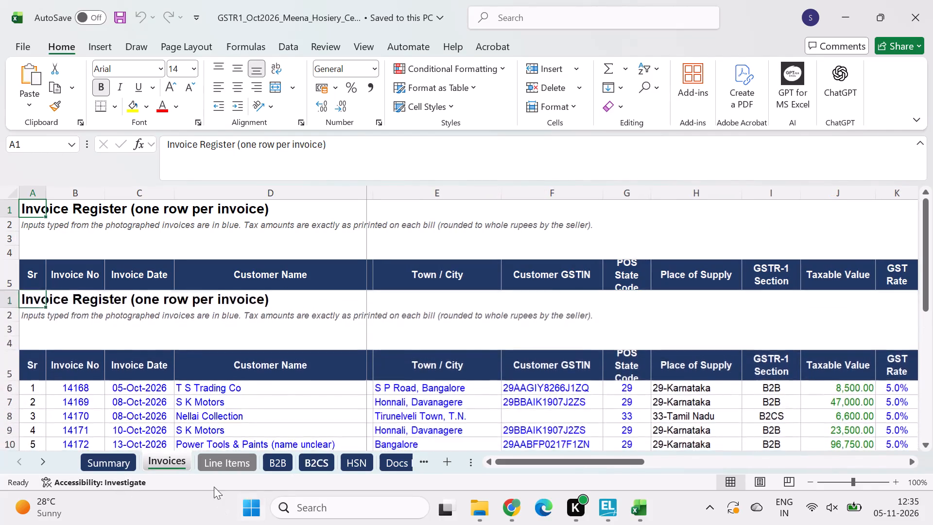
left_click(222, 465)
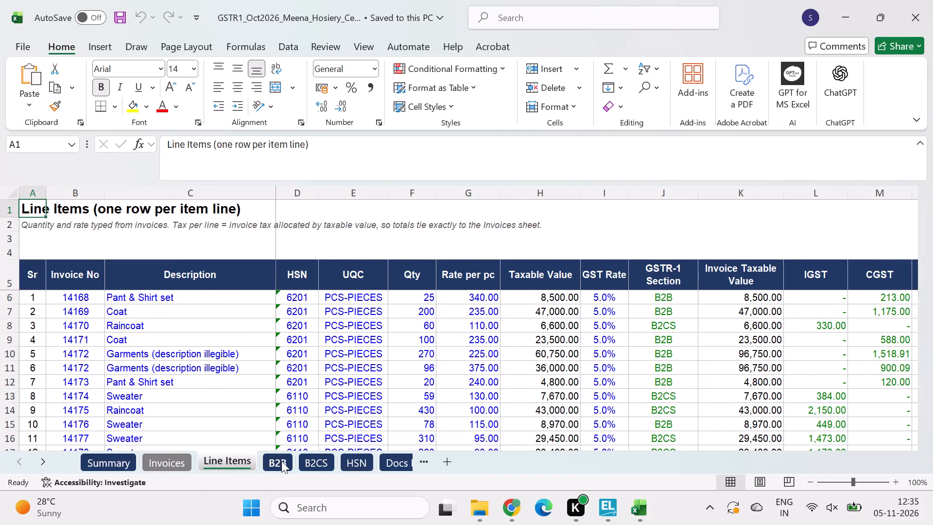
left_click(281, 461)
left_click(311, 467)
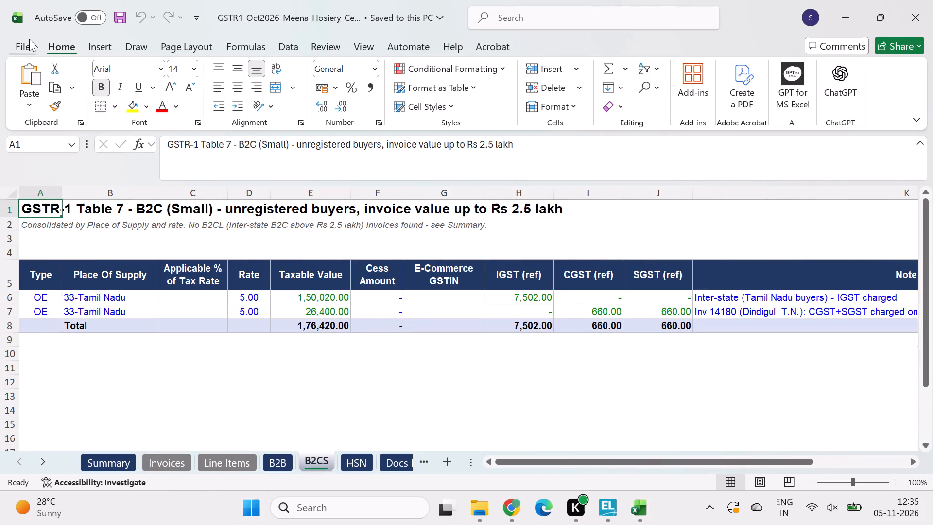
left_click(356, 462)
left_click(386, 468)
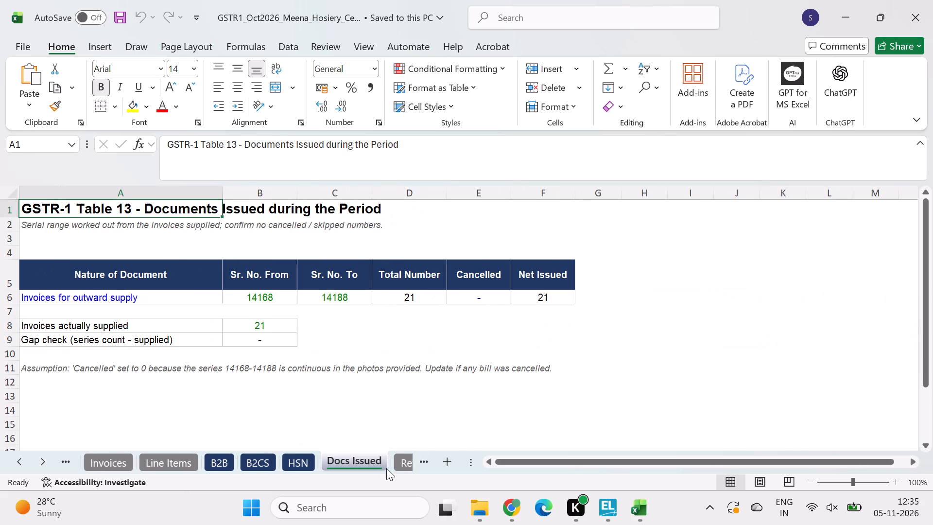
left_click(164, 458)
scroll(353, 367, "down", 1)
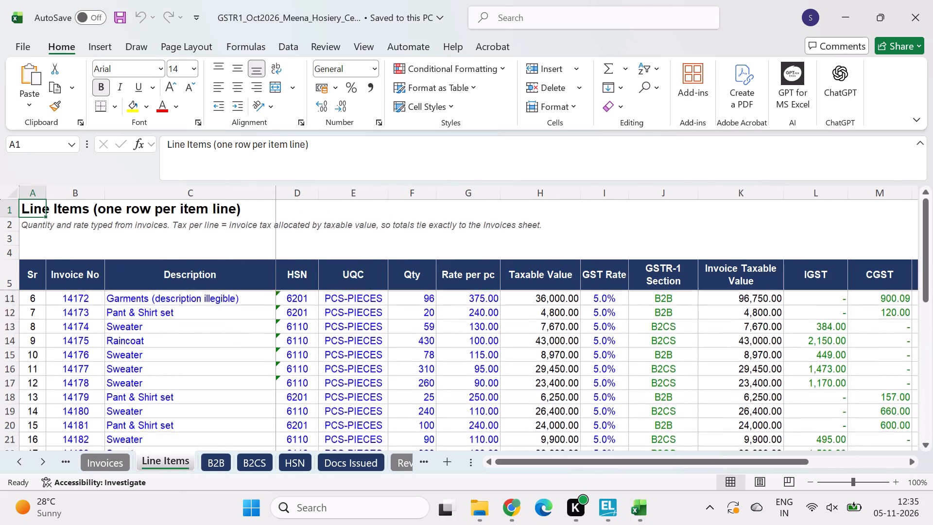
scroll(353, 367, "down", 1)
scroll(353, 367, "up", 2)
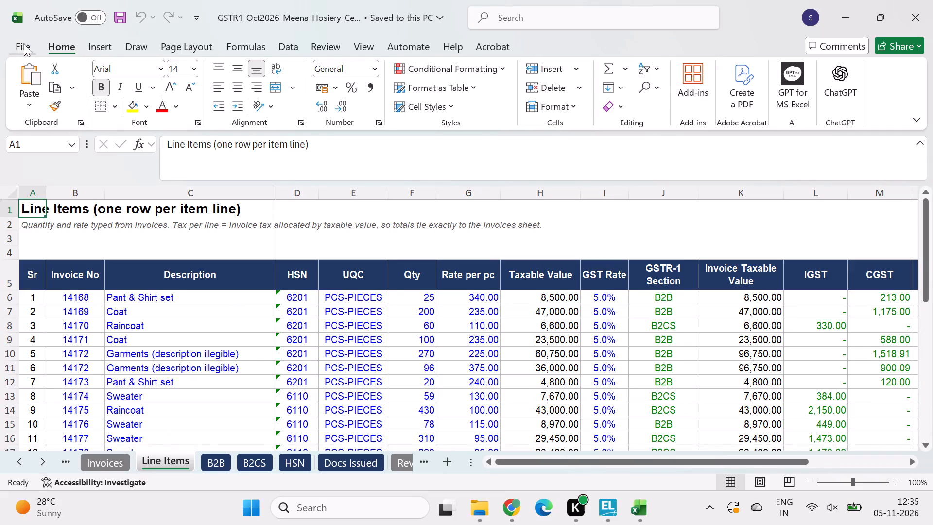
Start saving a copy of the GSTR-1 workbook to a folder on this PC.
left_click(24, 44)
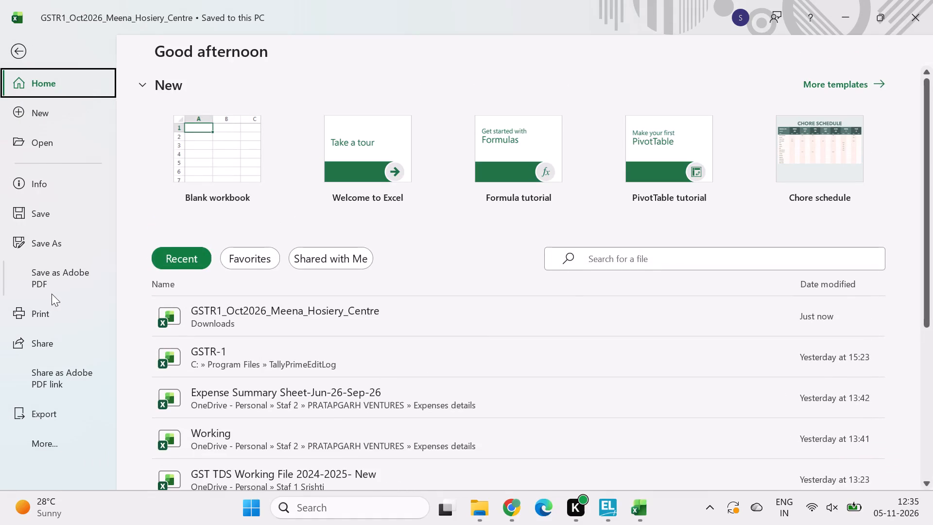
left_click(57, 243)
left_click(57, 243)
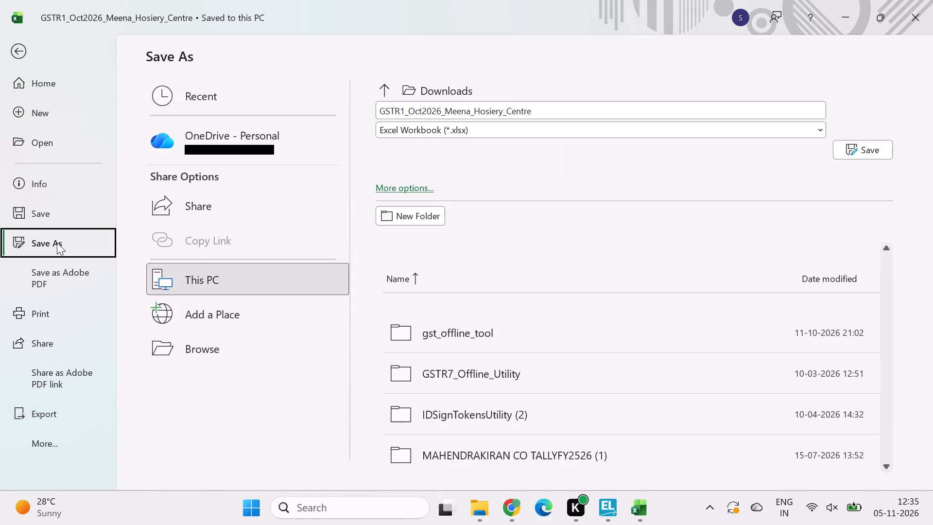
double_click(253, 278)
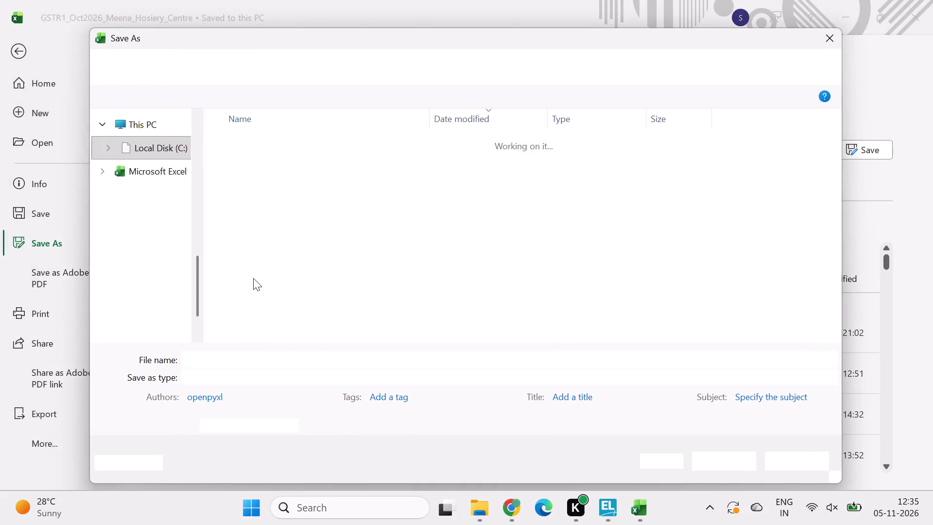
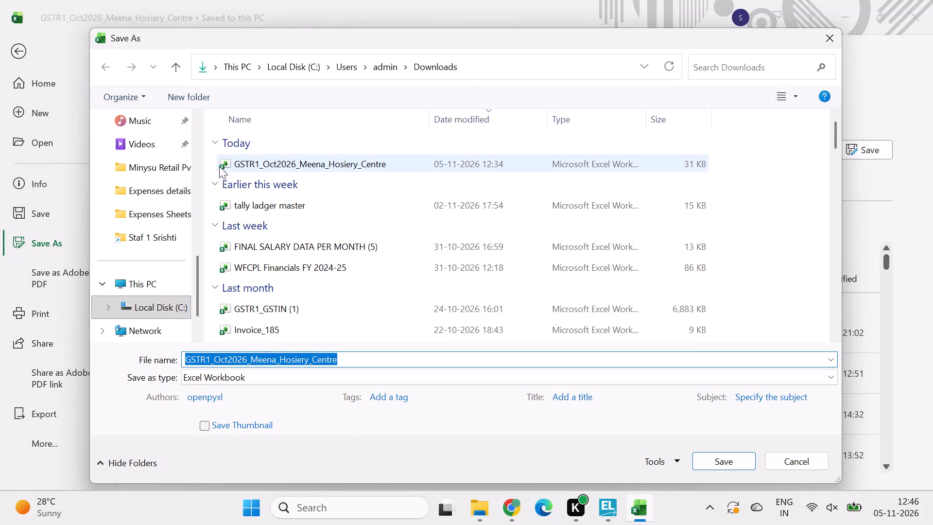
Choose the FY26-27 folder under Staf 2, Banglore Clients, Meena Hoisery, Meena Housary Firm as the save location.
scroll(168, 184, "up", 1)
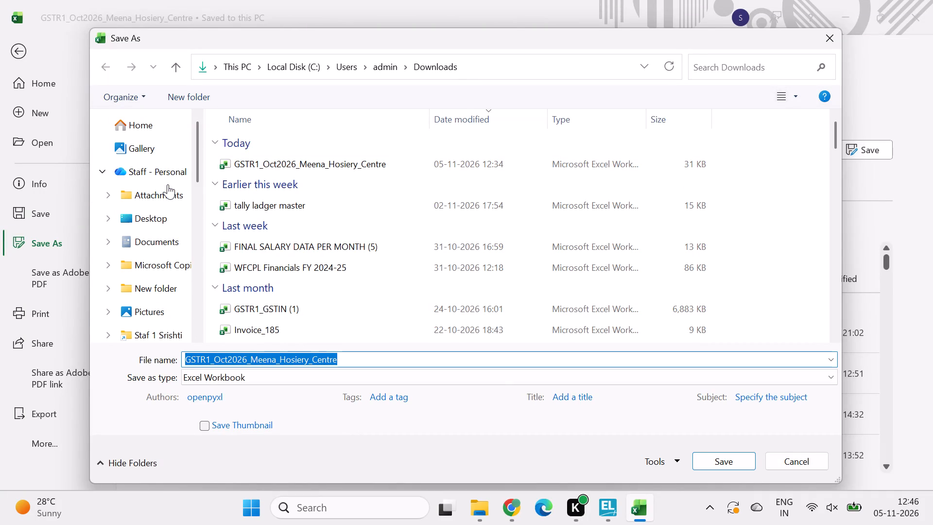
scroll(157, 316, "down", 1)
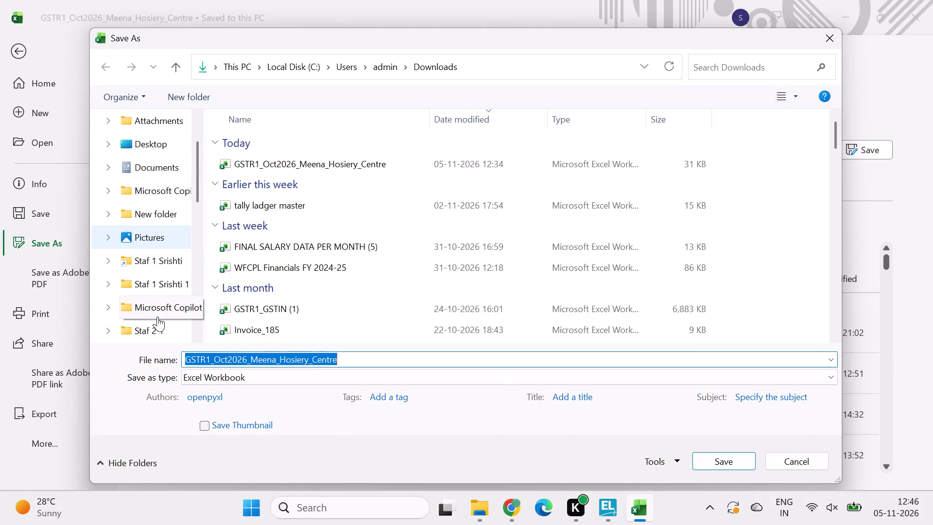
double_click(149, 235)
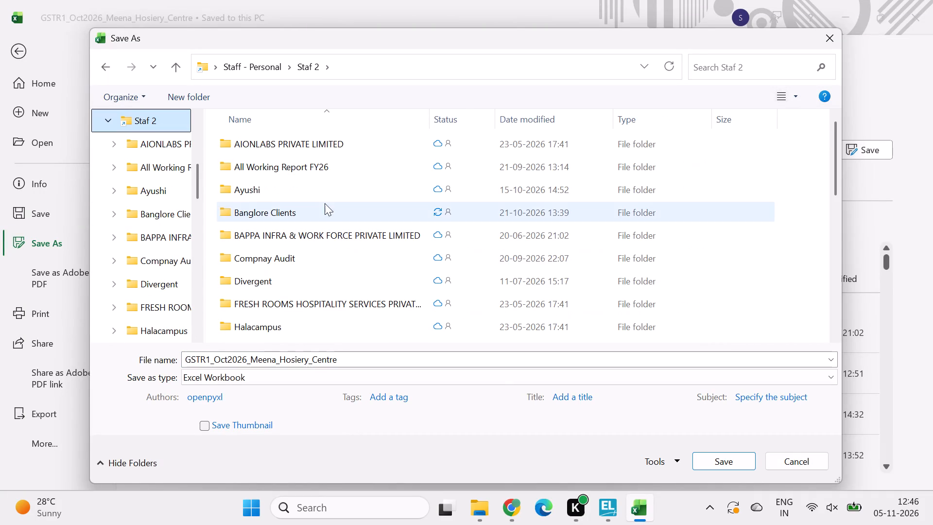
double_click(298, 216)
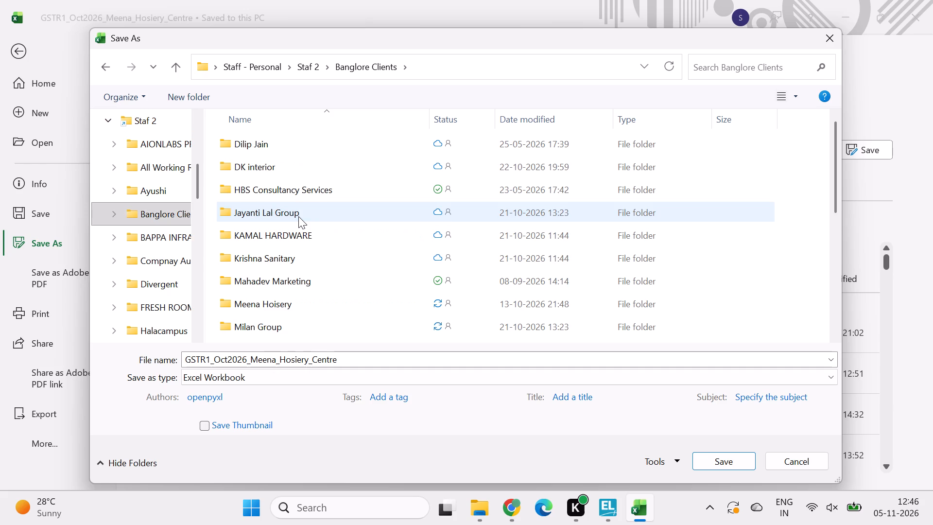
double_click(287, 304)
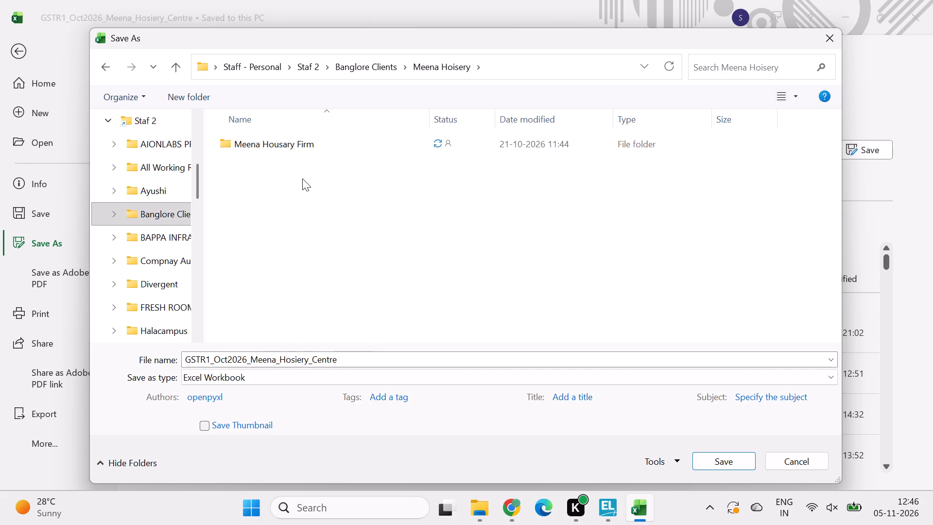
double_click(303, 149)
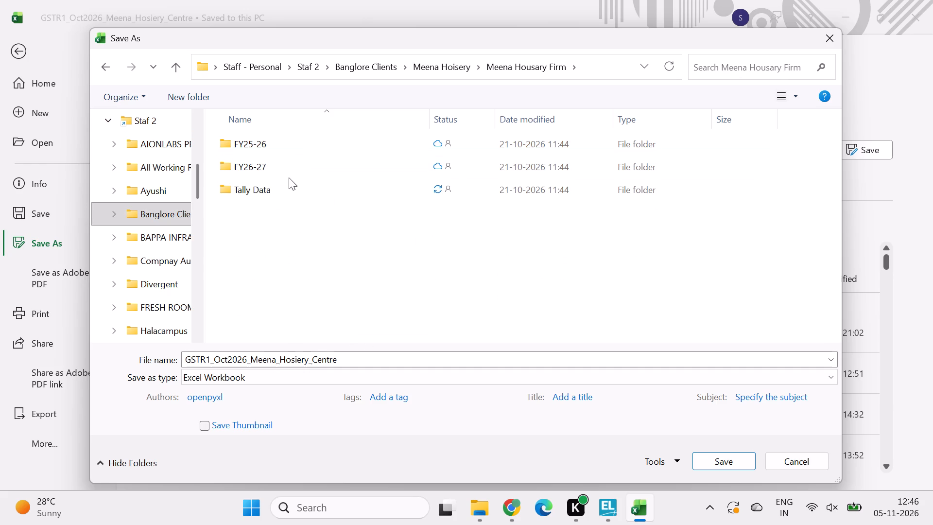
left_click(289, 177)
double_click(291, 168)
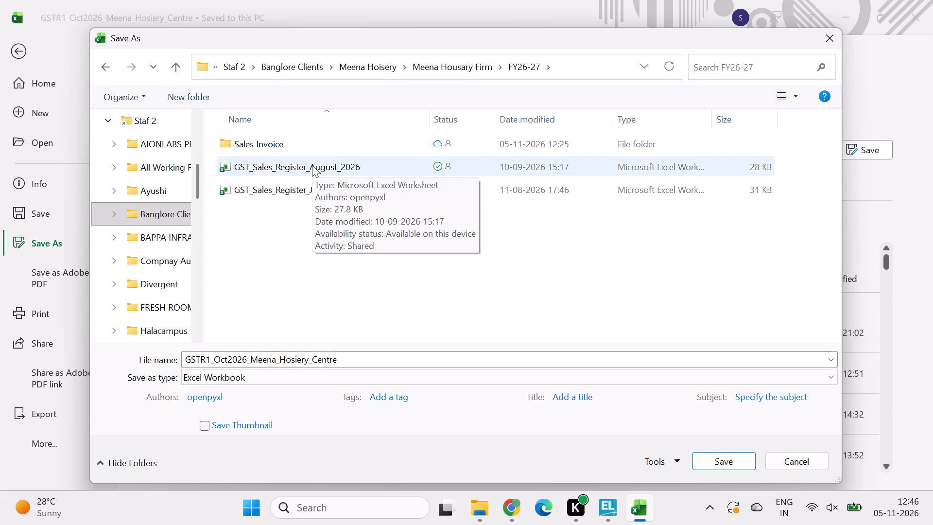
Reuse the August sales register's file name for the copy, replacing the month so it reads GST_Sales_Register_Septem_2026.
left_click(329, 163)
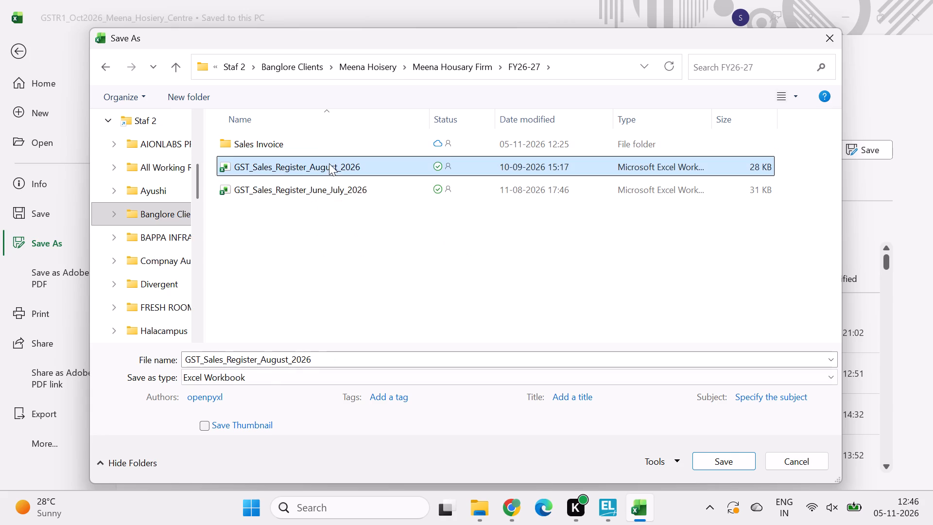
left_click(289, 359)
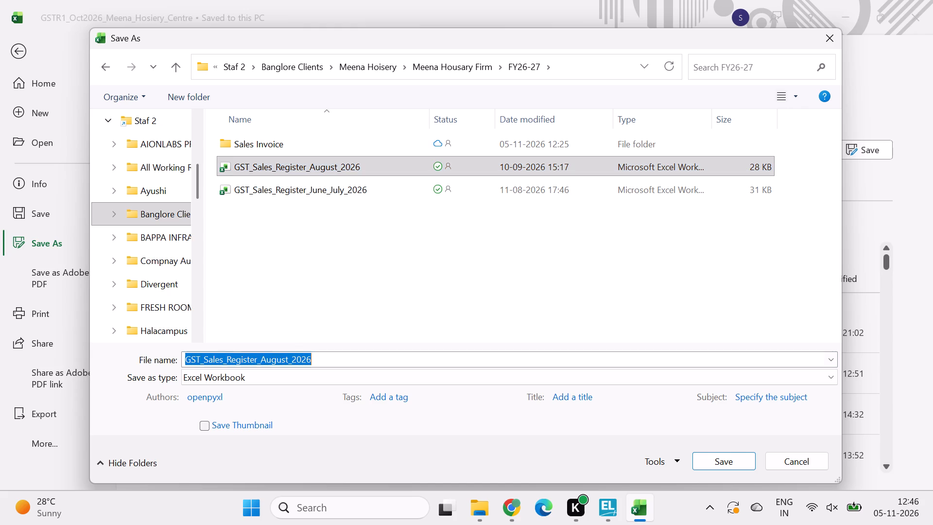
left_click(289, 359)
key("BackSpace")
key("BackSpace")
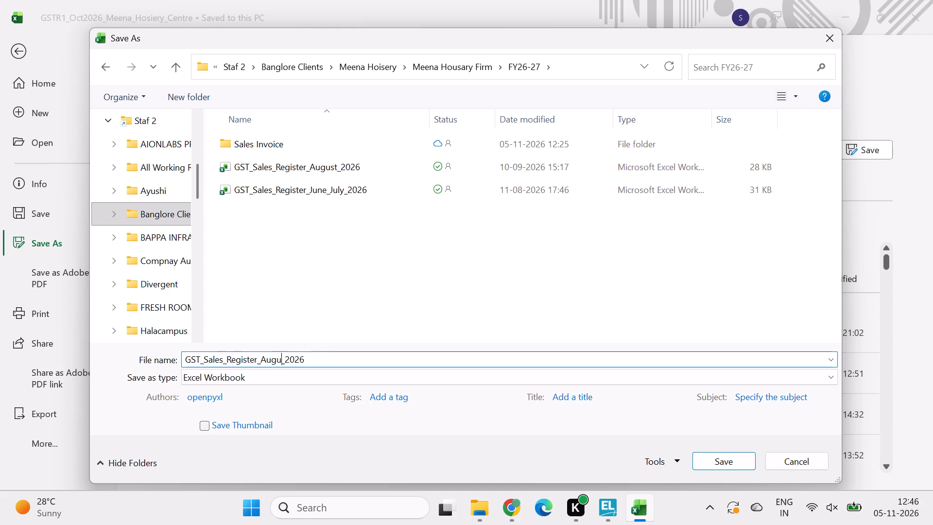
key("BackSpace")
key("BackSpace")
key("BackSpace")
key("BackSpace")
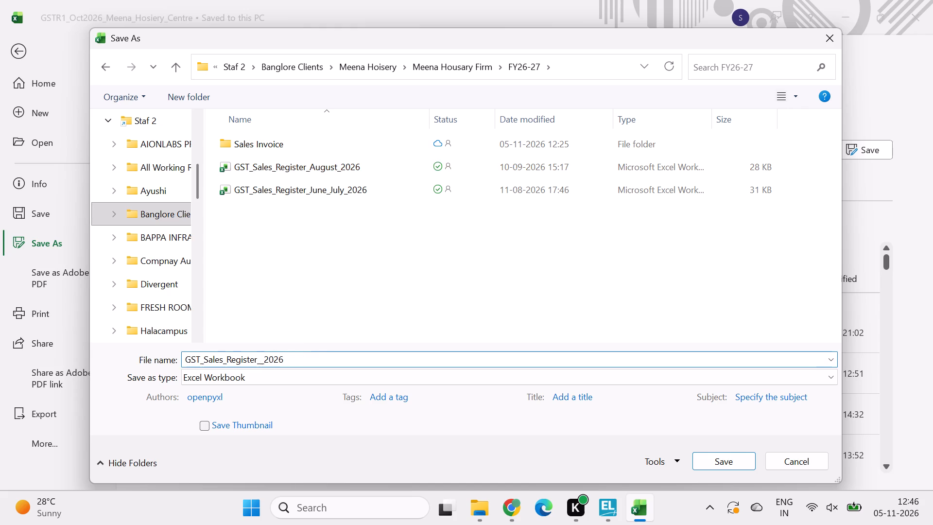
key("shift+s")
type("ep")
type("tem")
Complete the month in the file name as GST_Sales_Register_September_2026 and save the workbook copy in the FY26-27 folder.
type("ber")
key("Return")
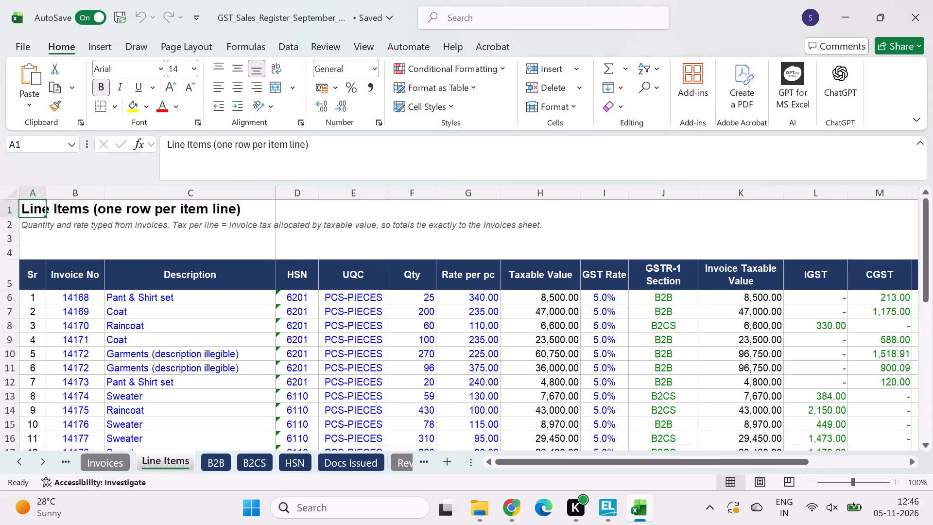
Look over the Line Items sheet of the saved register, from the first invoice line through the Total row.
scroll(402, 279, "down", 2)
scroll(350, 379, "down", 3)
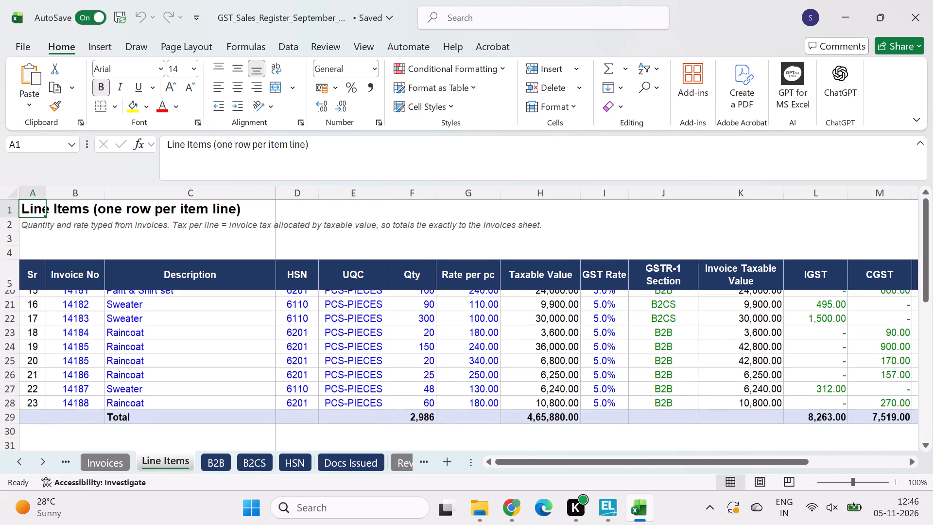
scroll(350, 379, "up", 1)
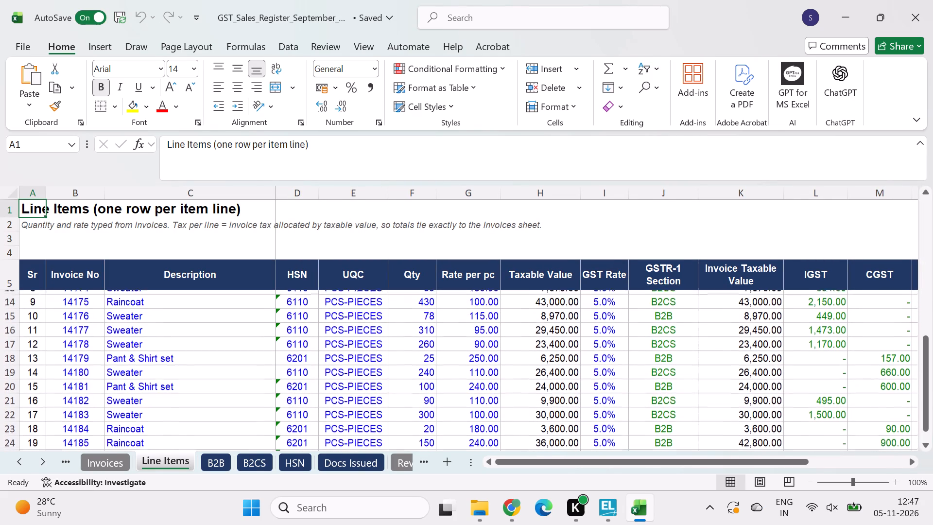
scroll(350, 379, "up", 3)
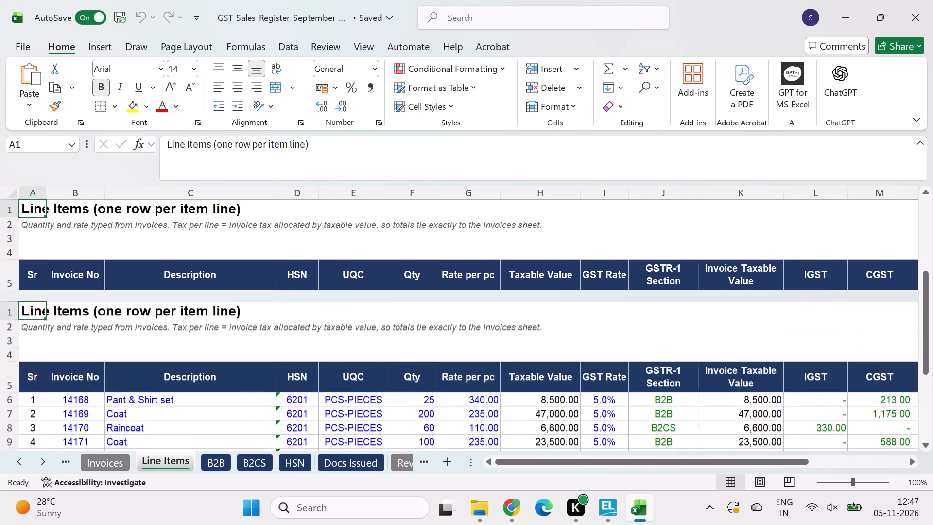
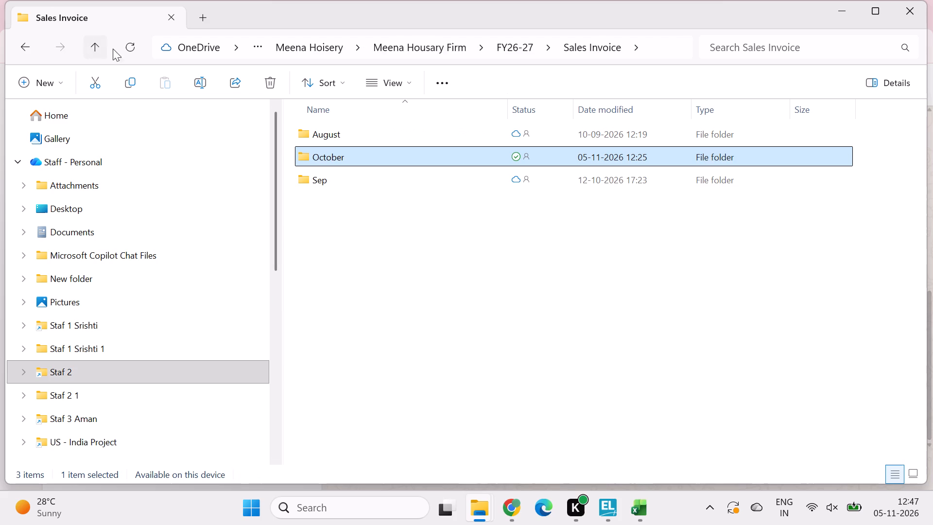
Open the August folder inside the client's FY26-27 Sales Invoice folder.
double_click(366, 139)
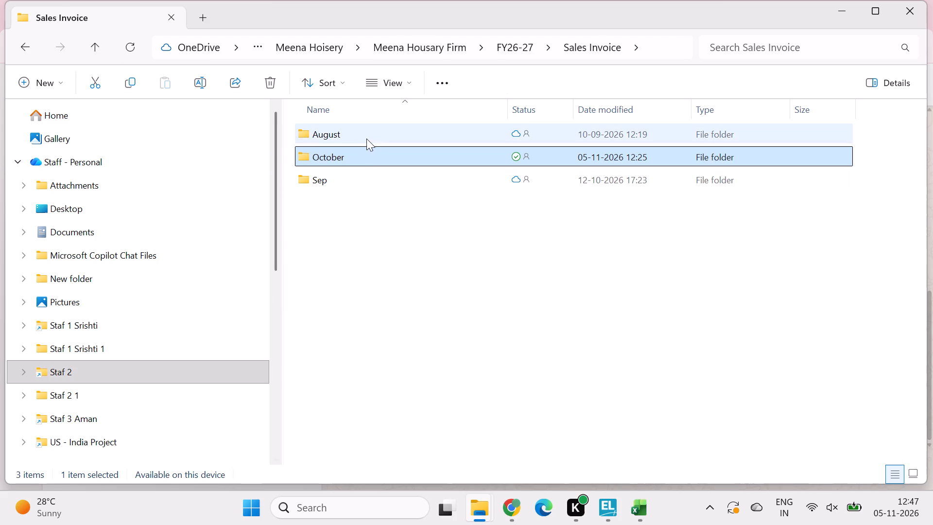
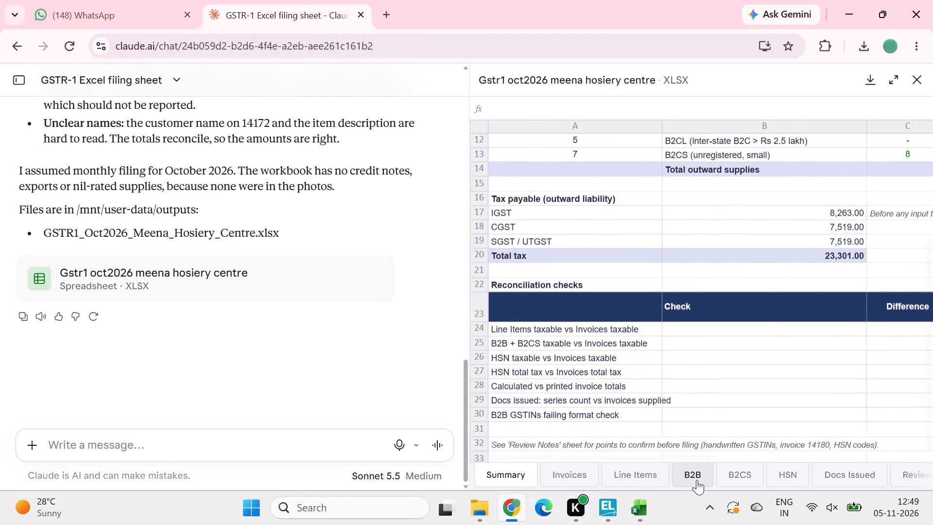
scroll(767, 338, "down", 1)
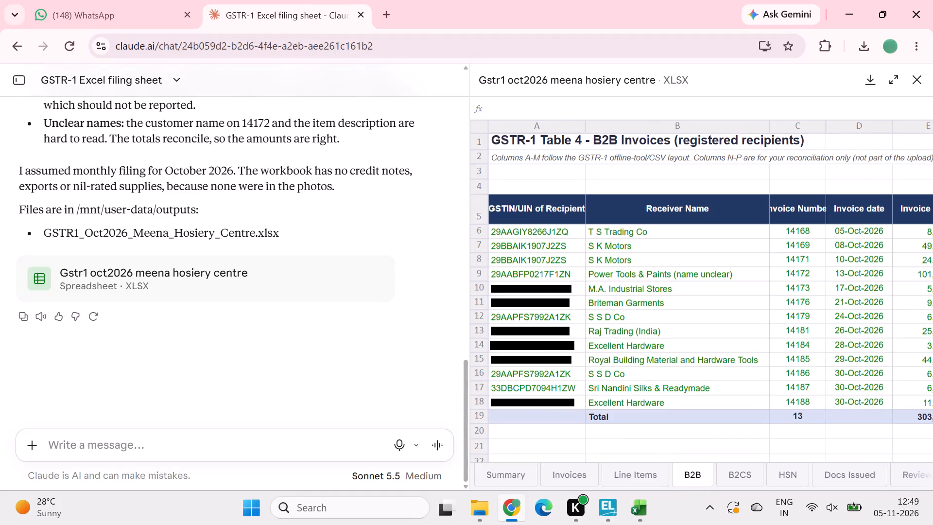
scroll(767, 338, "down", 1)
scroll(767, 338, "up", 5)
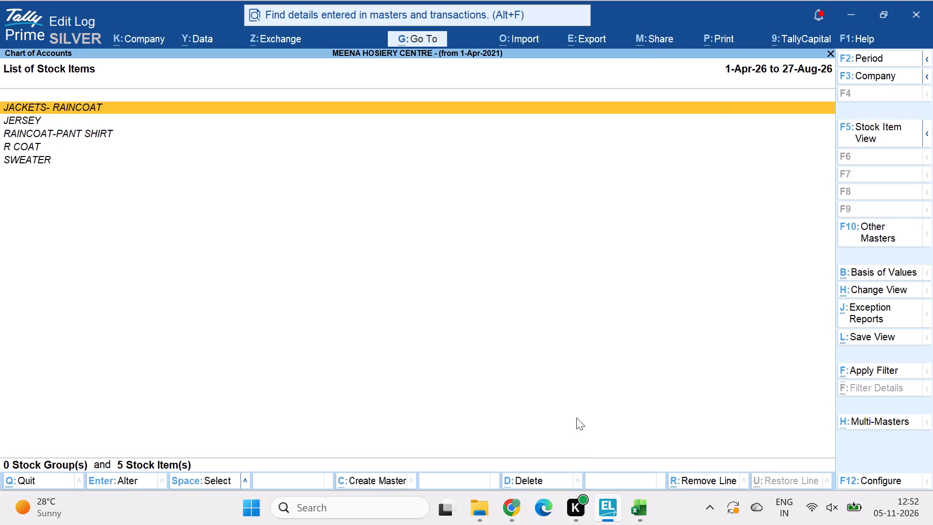
Start a transactions import into the Meena Hosiery Centre company with XML (Data Interchange) as the file format.
left_click(530, 39)
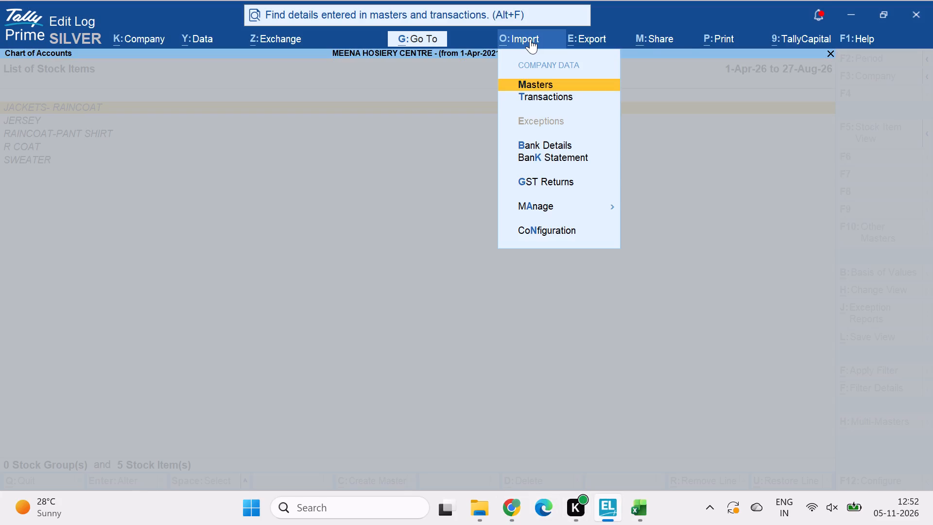
key("Down")
key("Return")
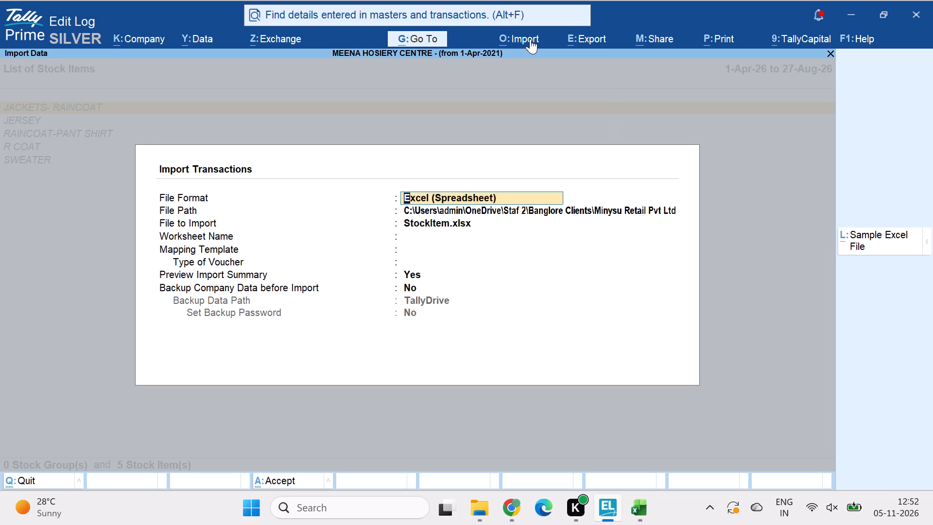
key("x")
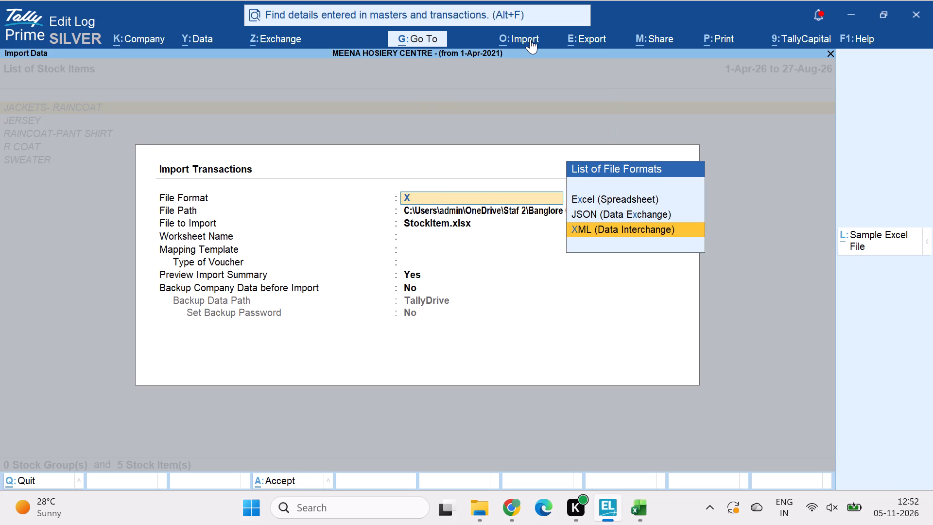
key("Return")
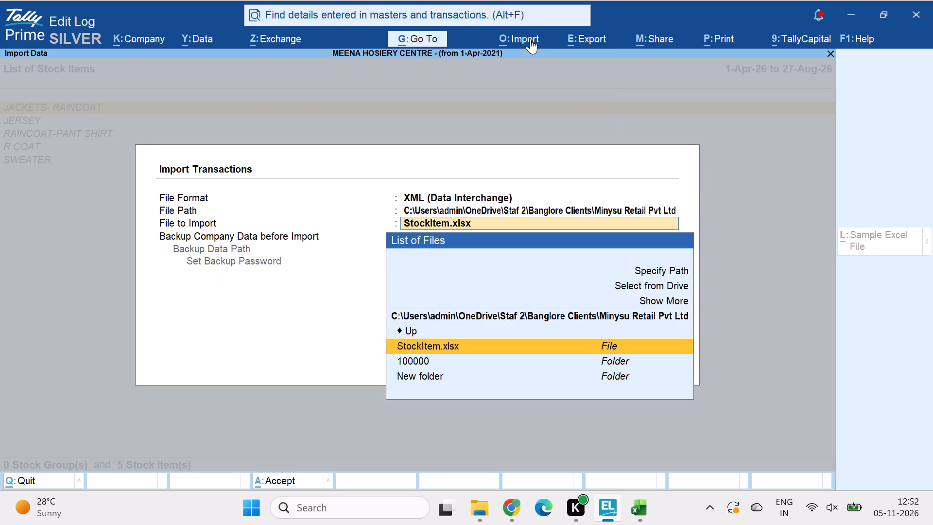
Switch to Chrome, open the folder containing the downloaded Tally_Sales_Vouchers_ItemWise_Import file, and copy the Downloads folder path.
key("Up")
key("Up")
key("Up")
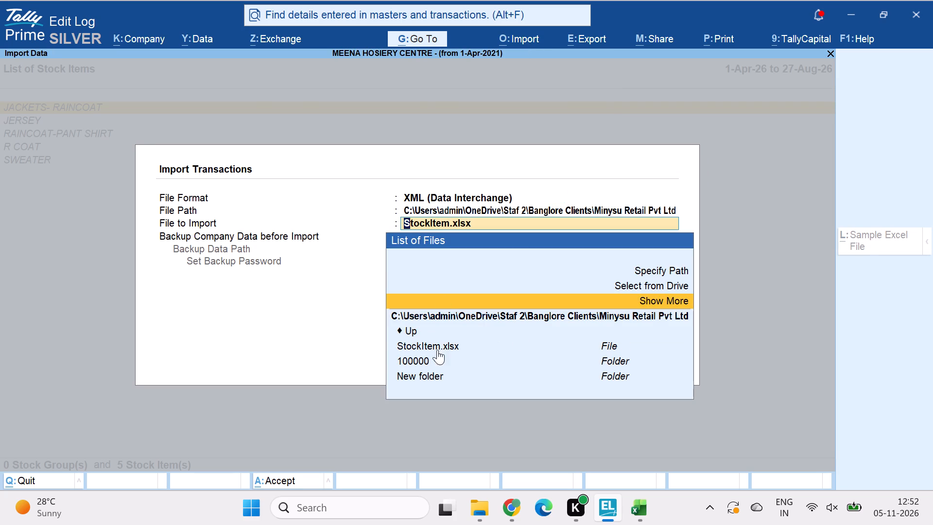
left_click(518, 508)
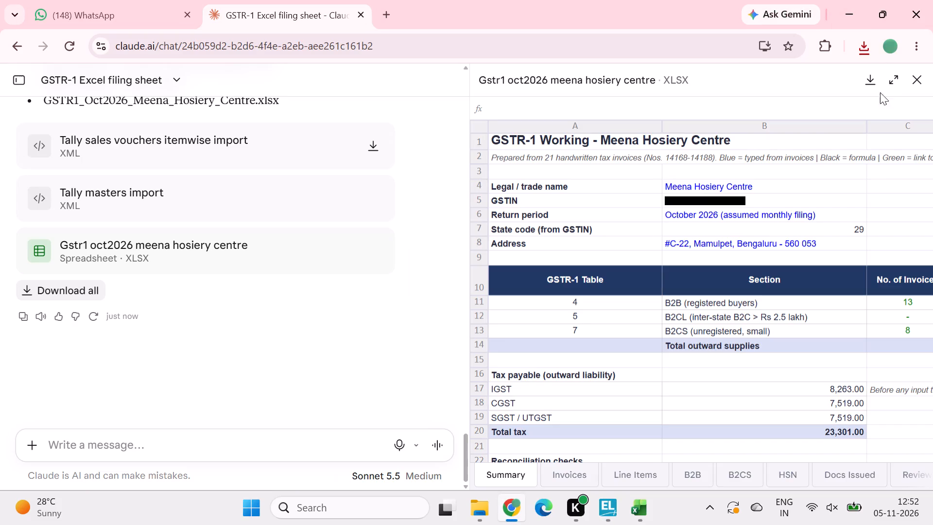
left_click(861, 43)
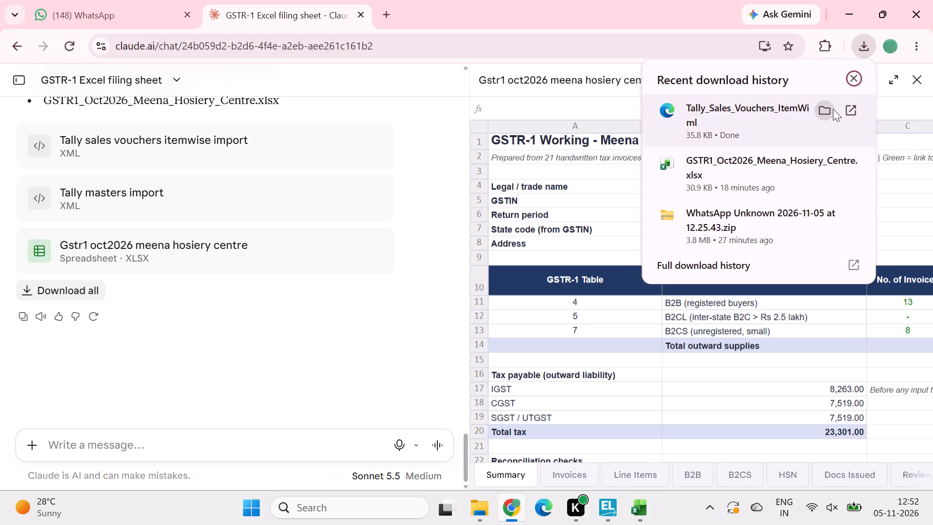
left_click(831, 107)
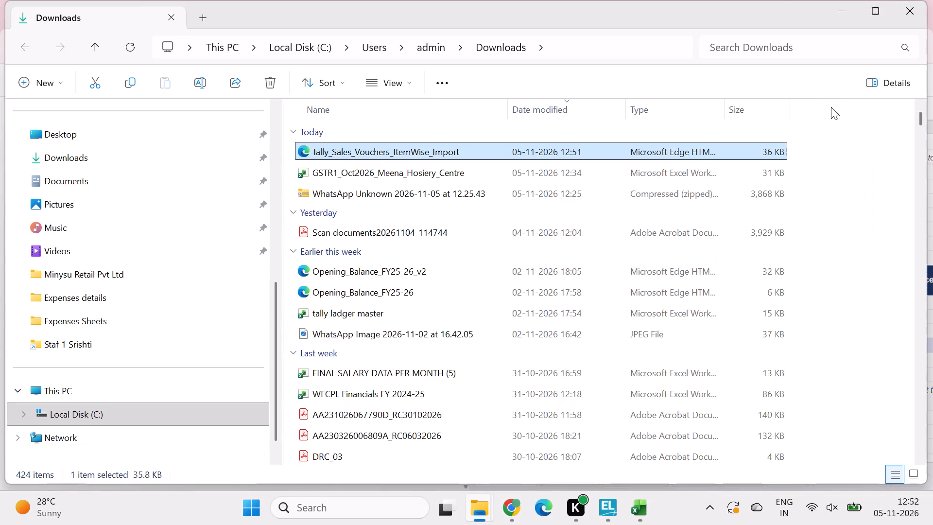
key("alt+d")
key("ctrl+c")
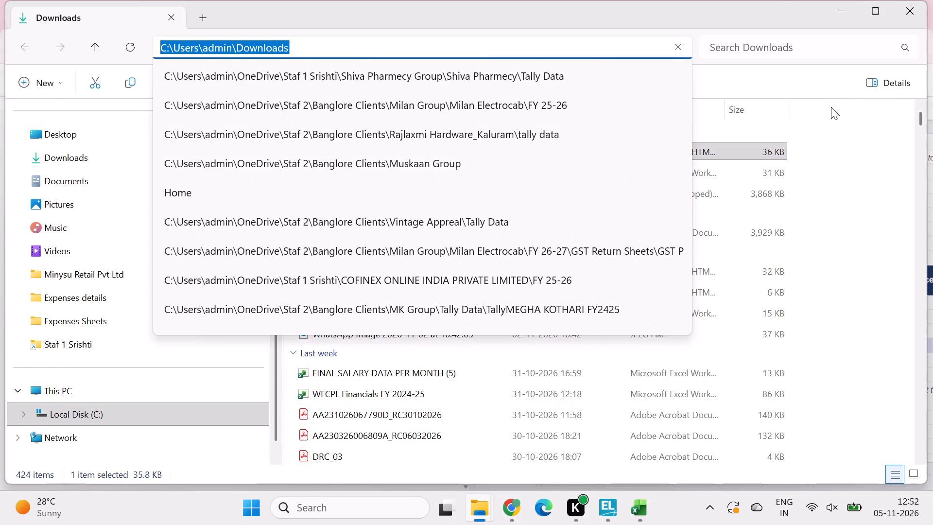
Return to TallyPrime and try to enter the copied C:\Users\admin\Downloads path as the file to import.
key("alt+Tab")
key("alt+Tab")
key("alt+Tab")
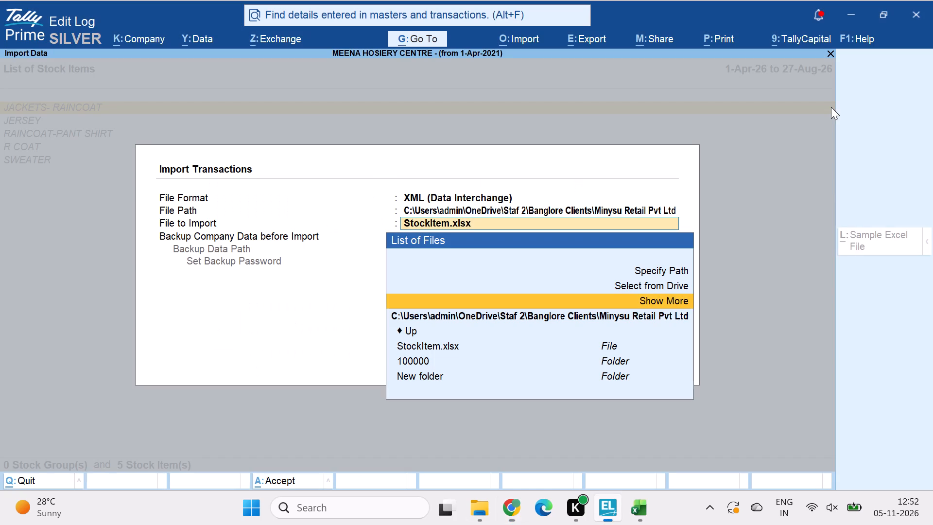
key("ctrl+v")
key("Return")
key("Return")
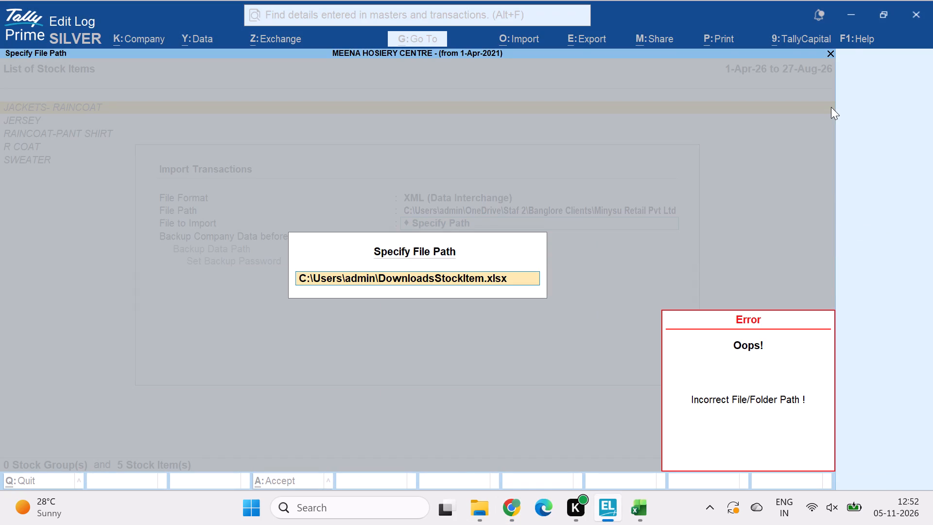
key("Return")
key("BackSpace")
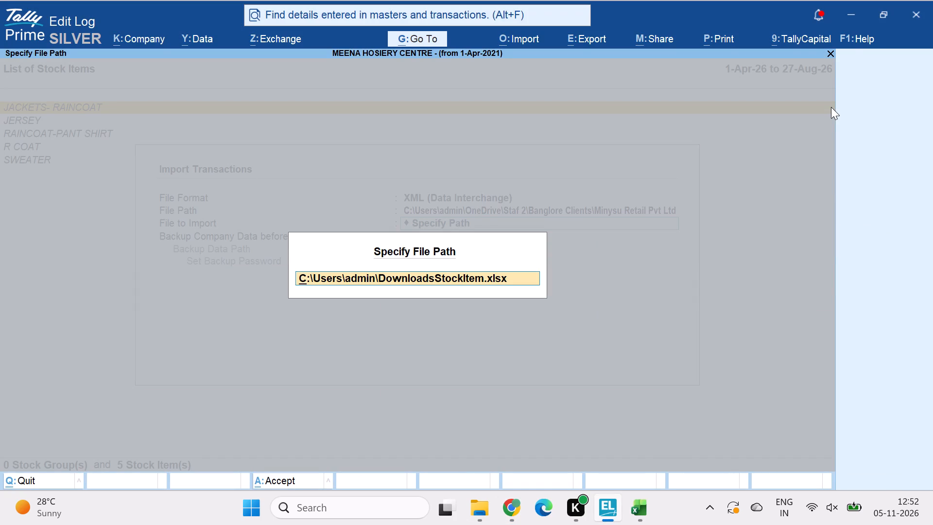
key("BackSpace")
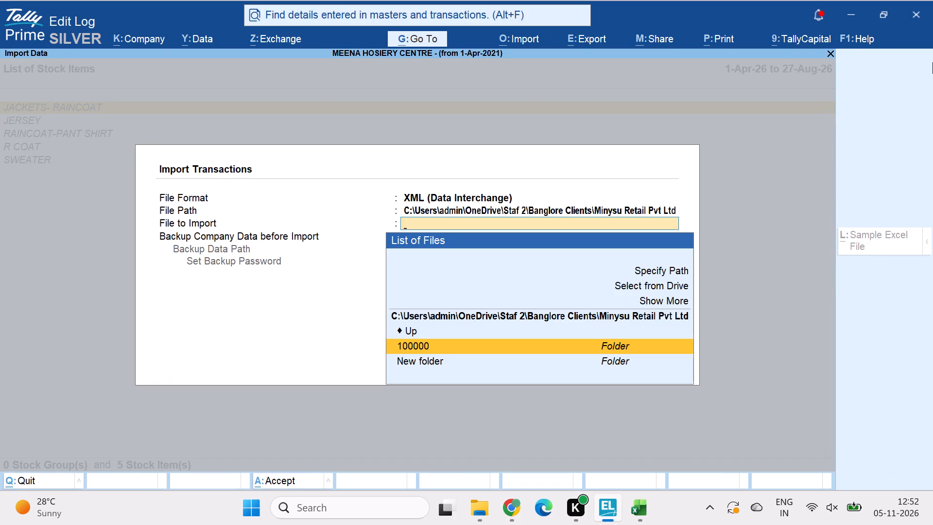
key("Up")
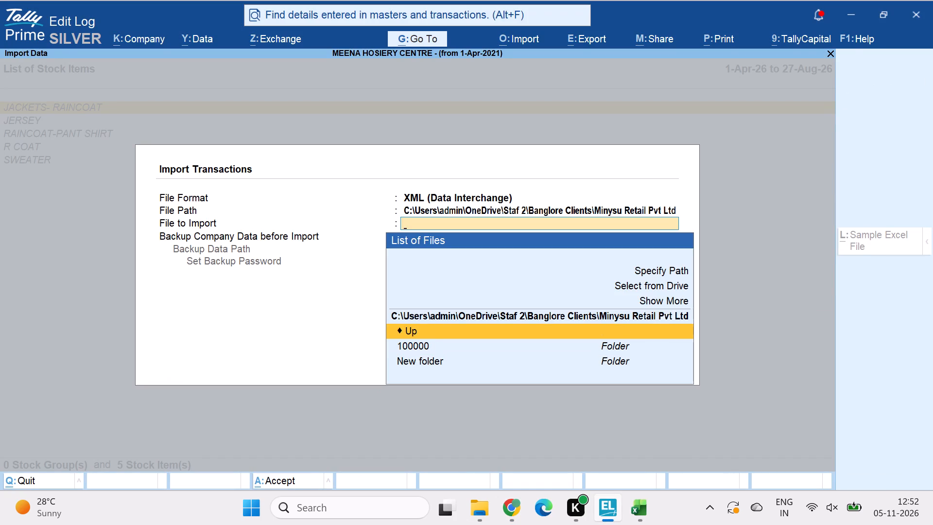
Set the import's file path to C:\Users\admin\Downloads, keeping the XML (Data Interchange) format.
left_click(601, 205)
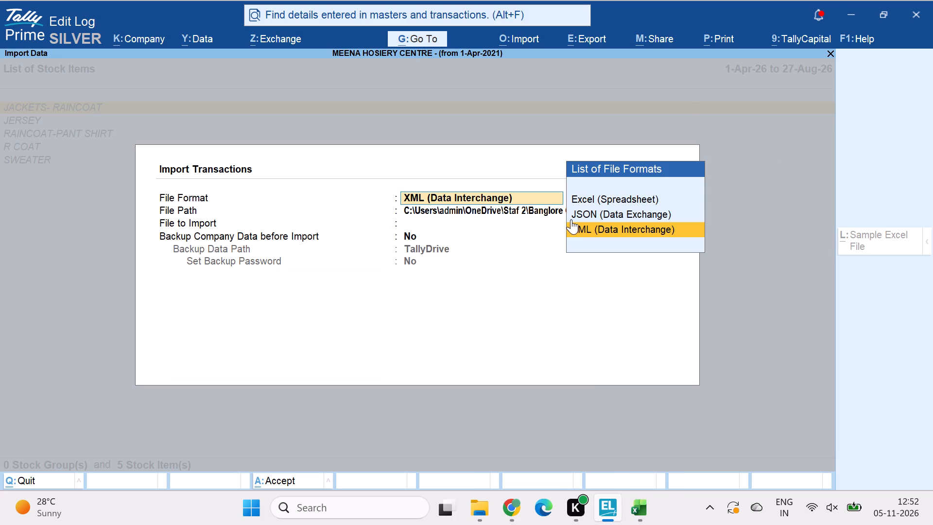
key("Return")
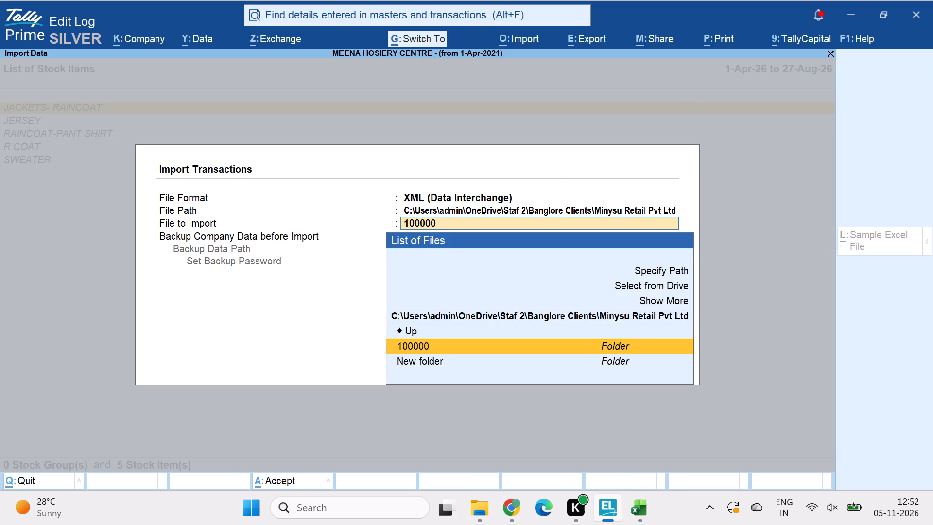
key("ctrl+v")
key("Return")
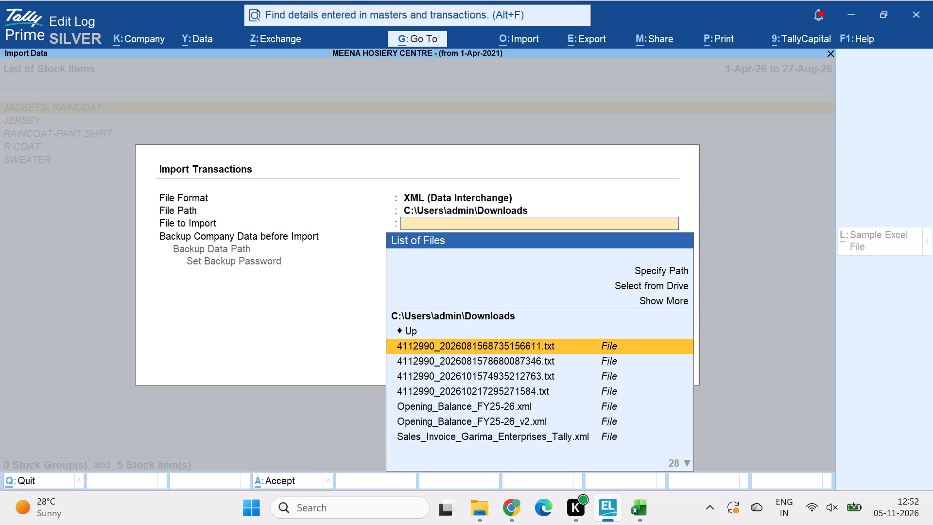
Choose Tally_Sales_Vouchers_ItemWise_Import.xml as the file to import and run the transactions import.
key("Down")
key("Down")
key("Down")
key("Down")
key("Down")
key("Down")
key("Down")
key("Down")
key("Down")
key("Down")
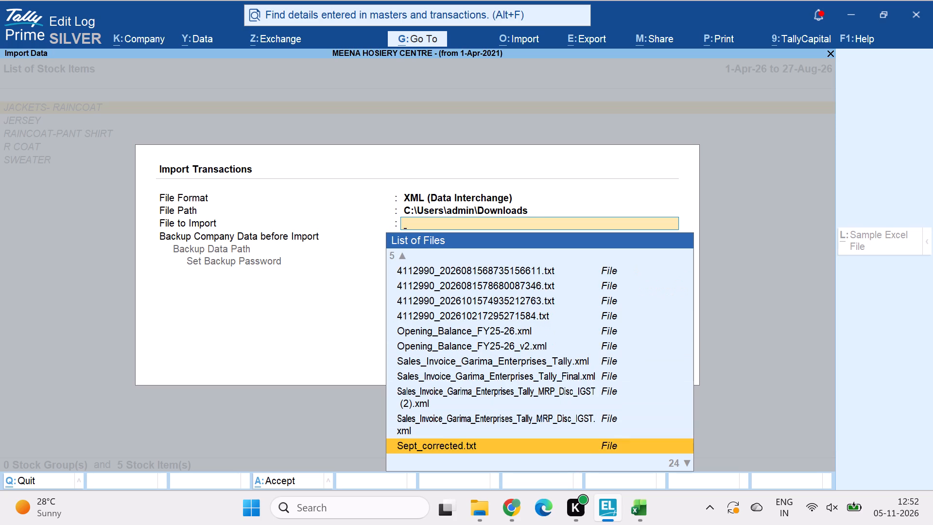
key("Down")
key("Down")
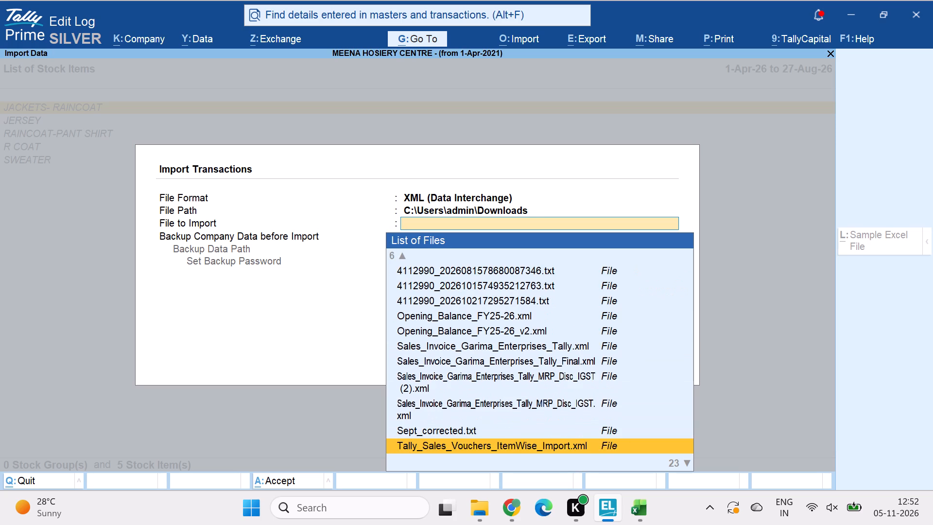
key("Up")
key("Return")
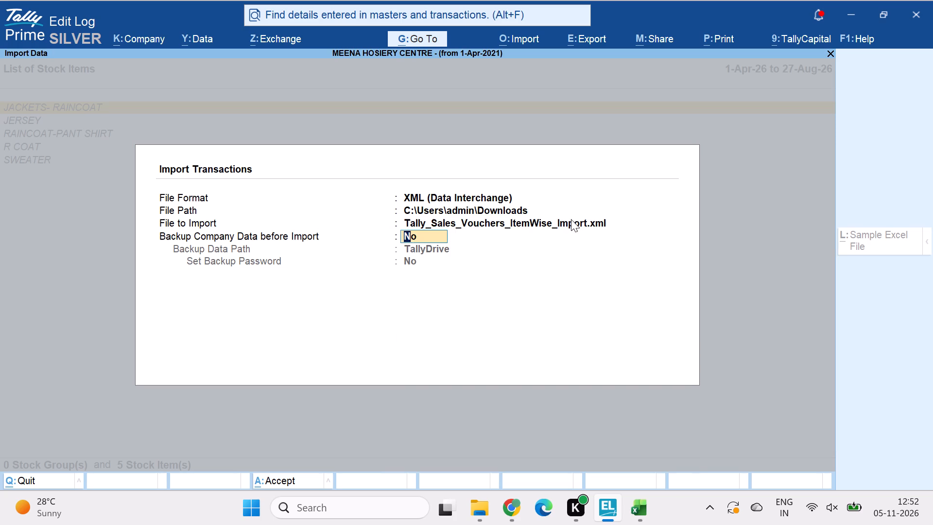
key("ctrl+a")
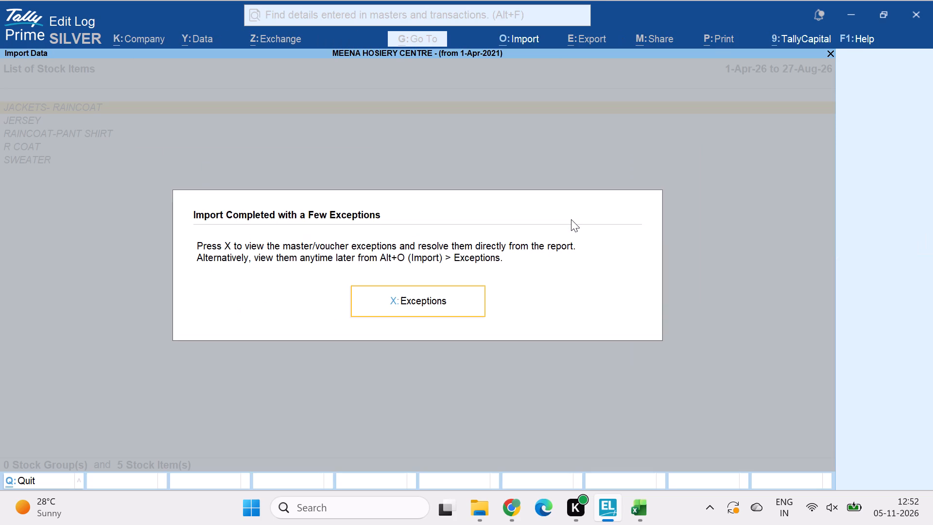
Examine the import exceptions for missing referenced masters, checking the list of ledgers the vouchers need.
key("Return")
key("Down")
key("Return")
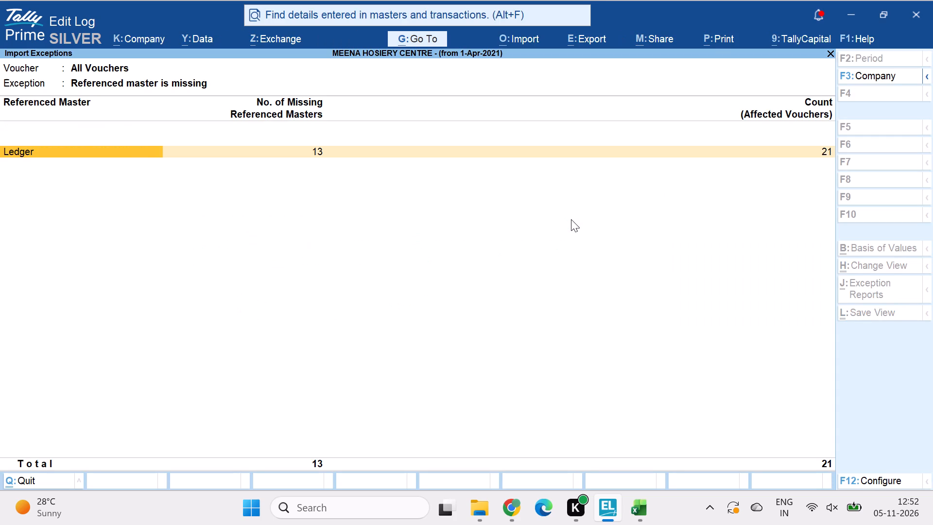
key("Right")
key("Return")
key("Return")
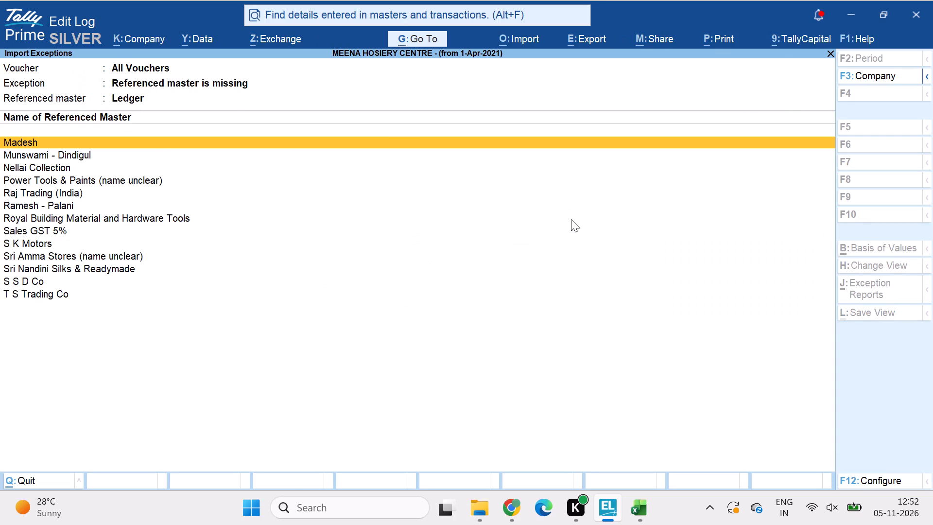
key("Escape")
key("Escape")
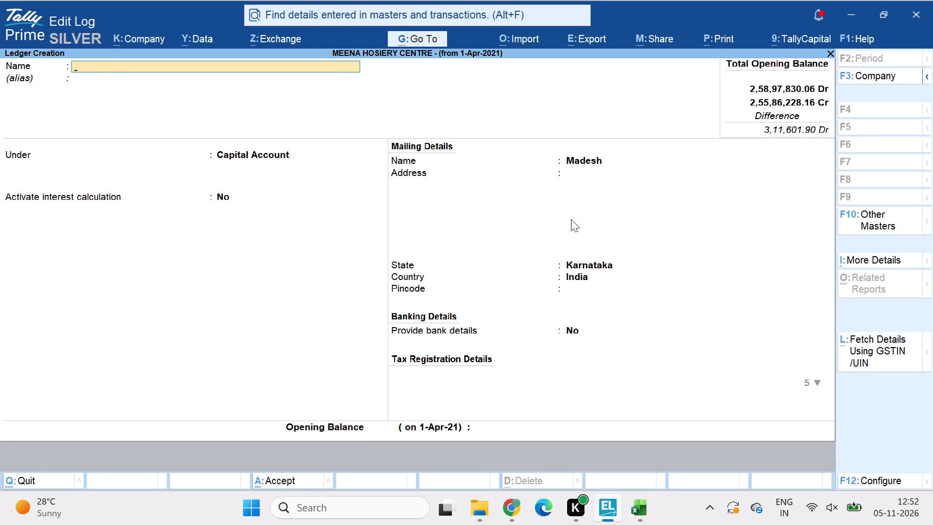
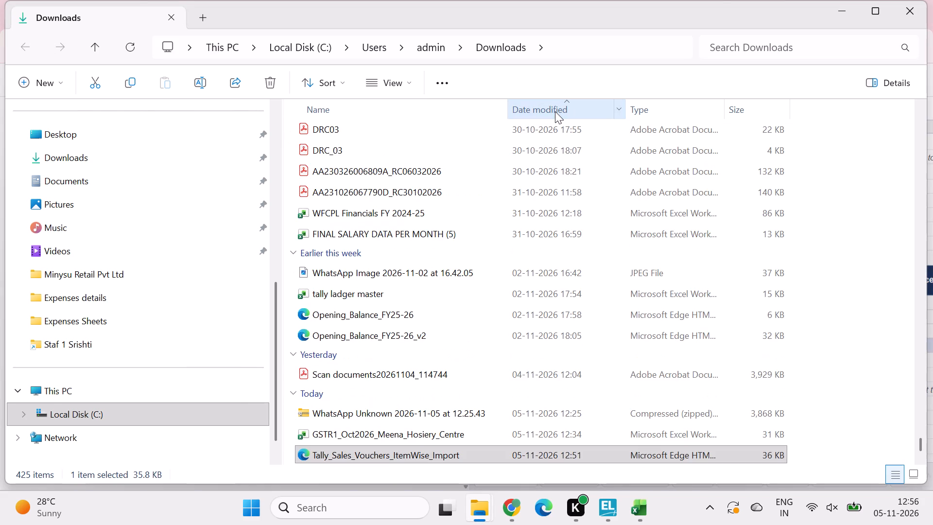
left_click(550, 114)
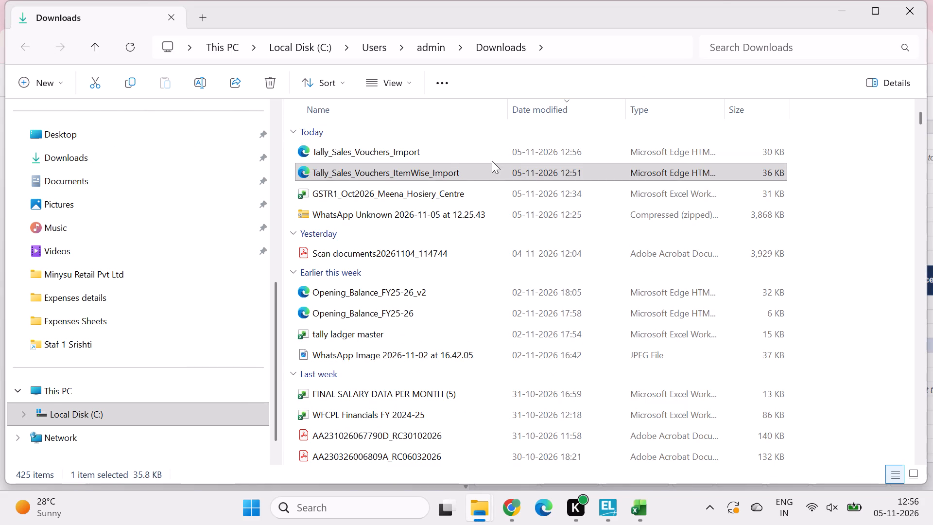
left_click(489, 158)
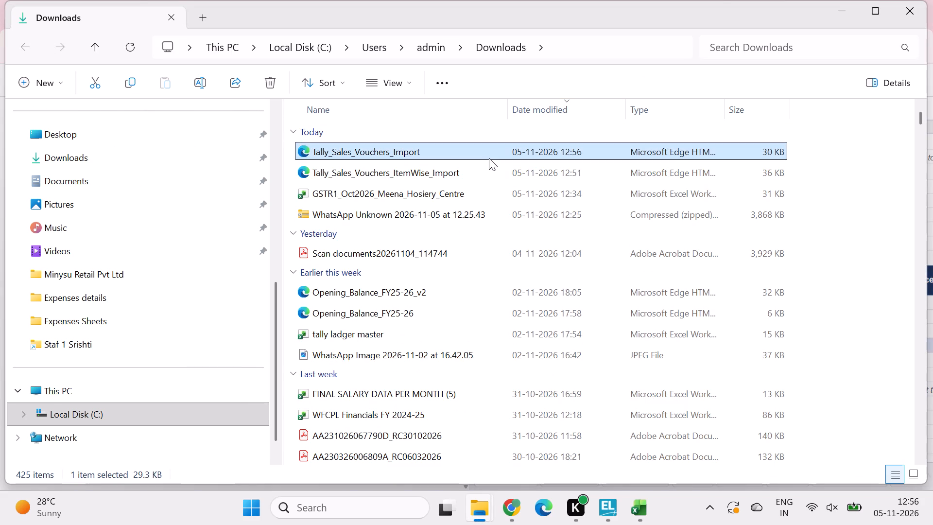
left_click(476, 173)
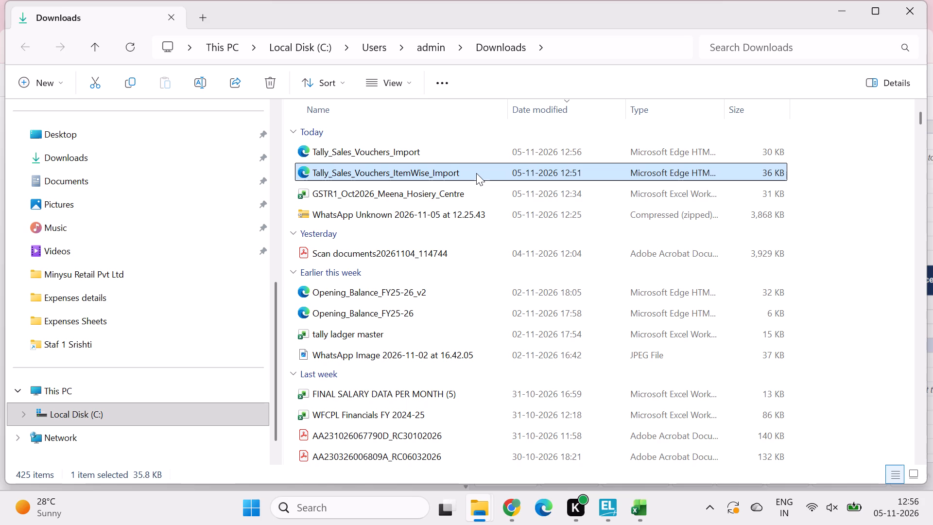
key("Delete")
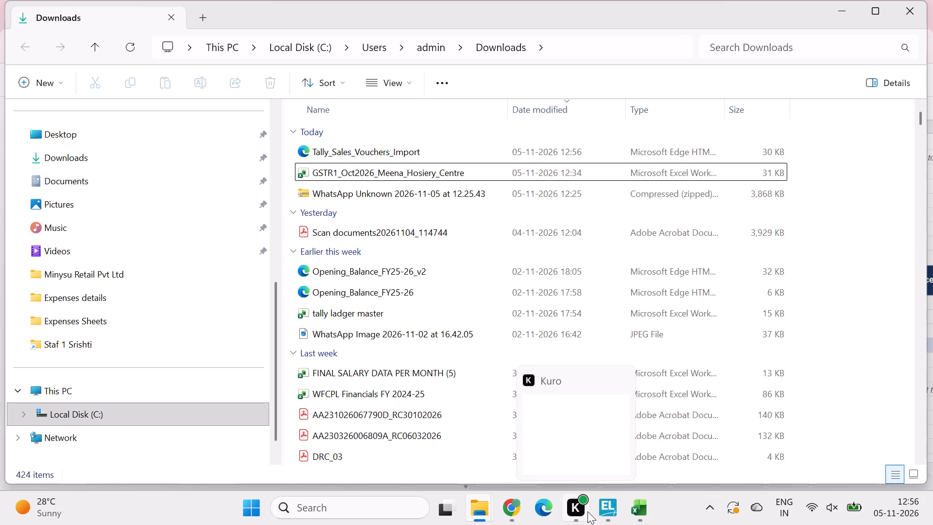
Switch to TallyPrime, leave the July sales voucher list and start an import of Transactions for Meena Hosiery Centre.
left_click(606, 507)
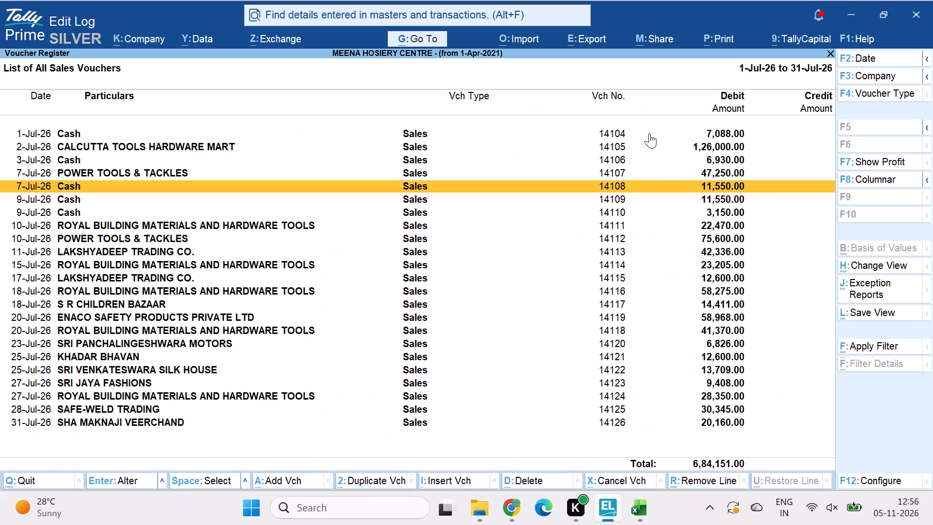
key("Escape")
key("Down")
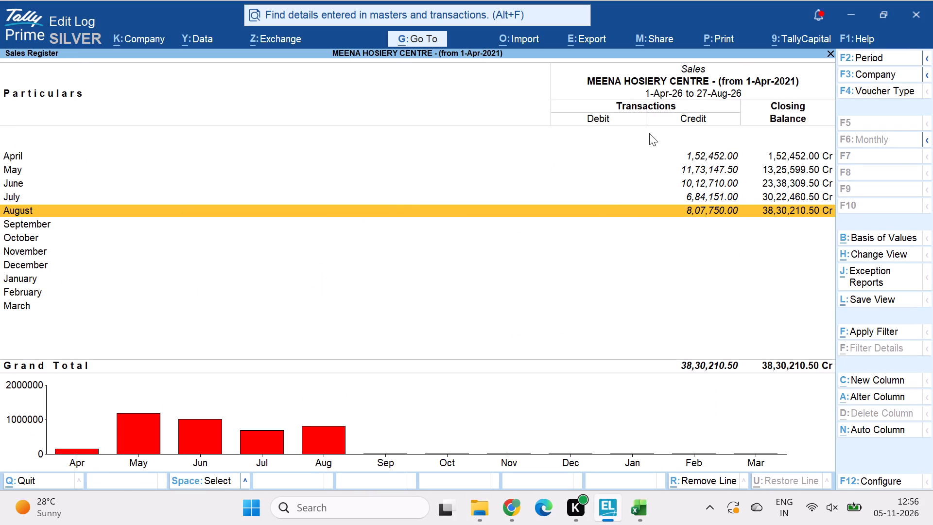
key("Down")
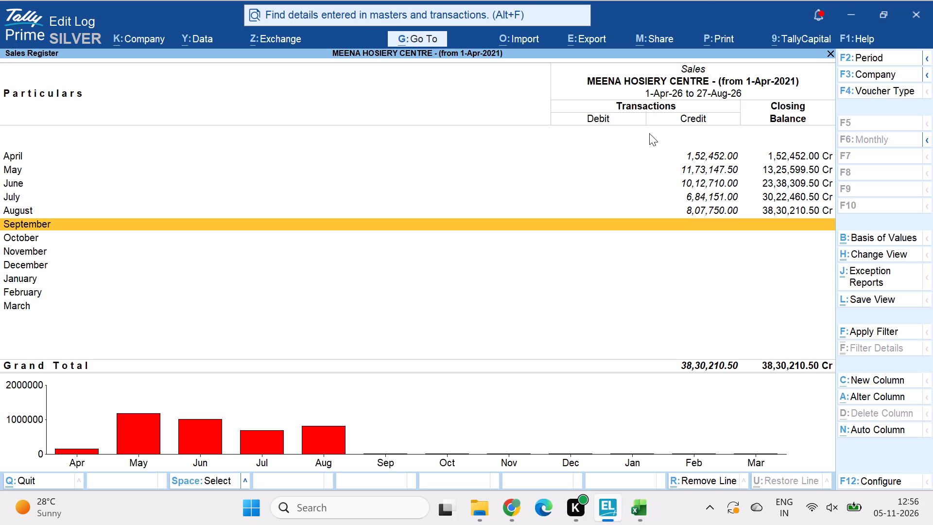
left_click(515, 39)
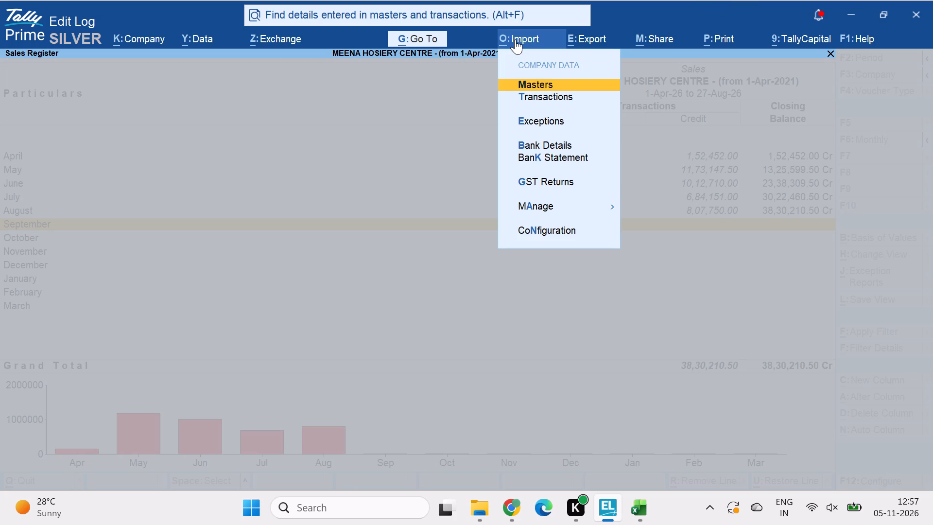
key("Down")
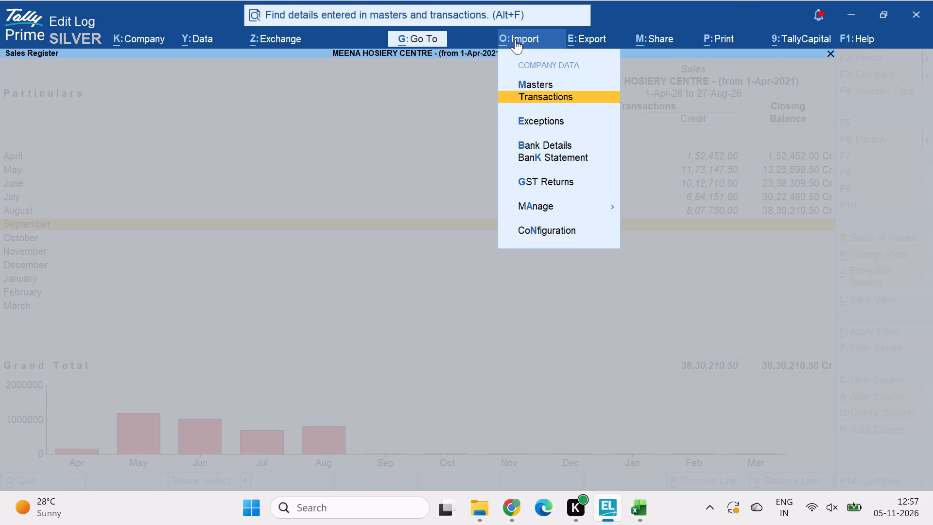
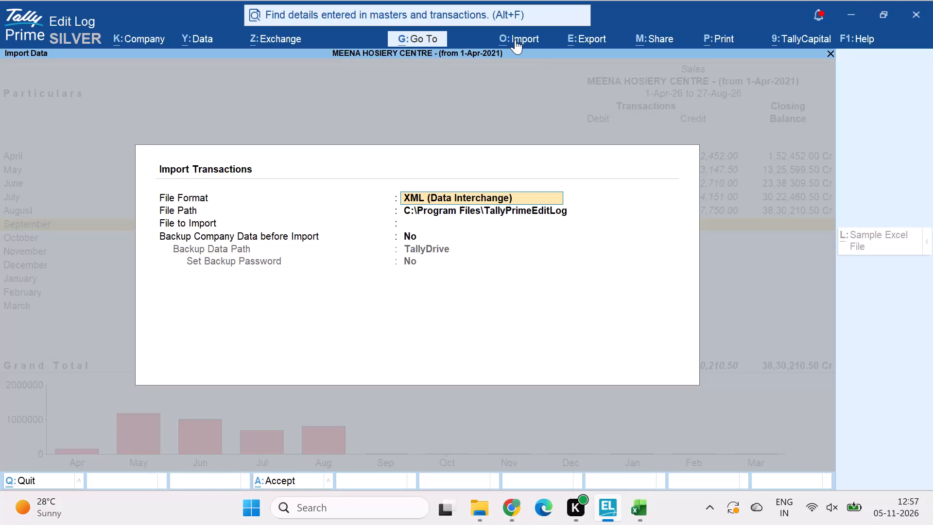
Keep XML (Data Interchange) as the import format and specify C:\Users\admin\Downloads as the file path.
key("Return")
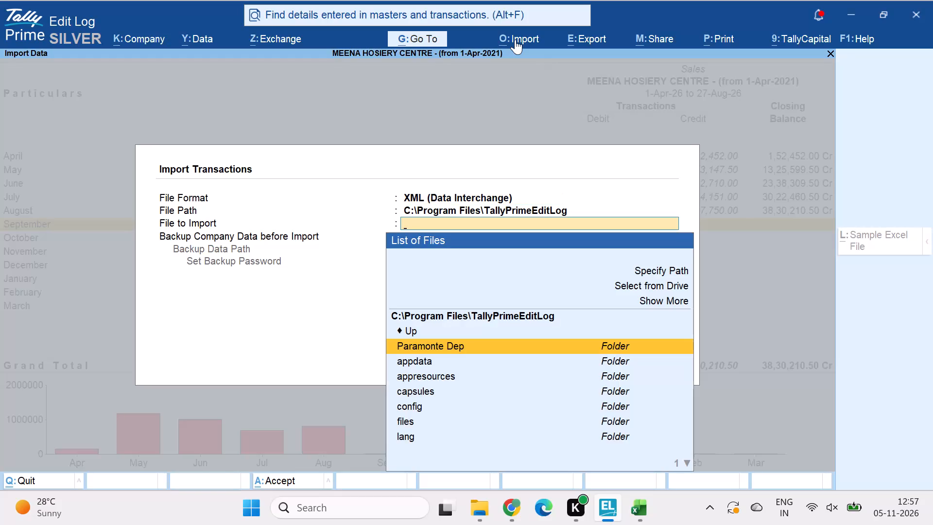
key("Down")
key("Down")
key("Down")
key("Down")
key("Down")
key("Down")
key("Down")
key("Down")
key("Down")
key("Down")
key("Down")
key("Down")
key("Down")
key("Down")
key("Down")
key("Down")
key("Down")
key("Down")
key("Down")
key("Up")
key("Up")
key("Up")
key("Up")
key("Up")
key("Up")
key("Up")
key("Up")
key("Up")
key("Up")
key("Up")
key("Up")
key("Up")
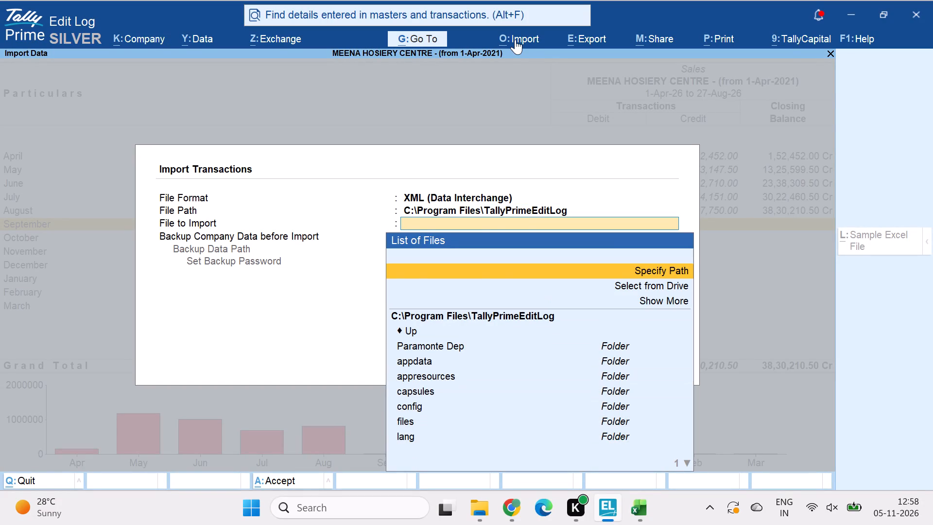
key("ctrl+v")
key("Return")
key("Return")
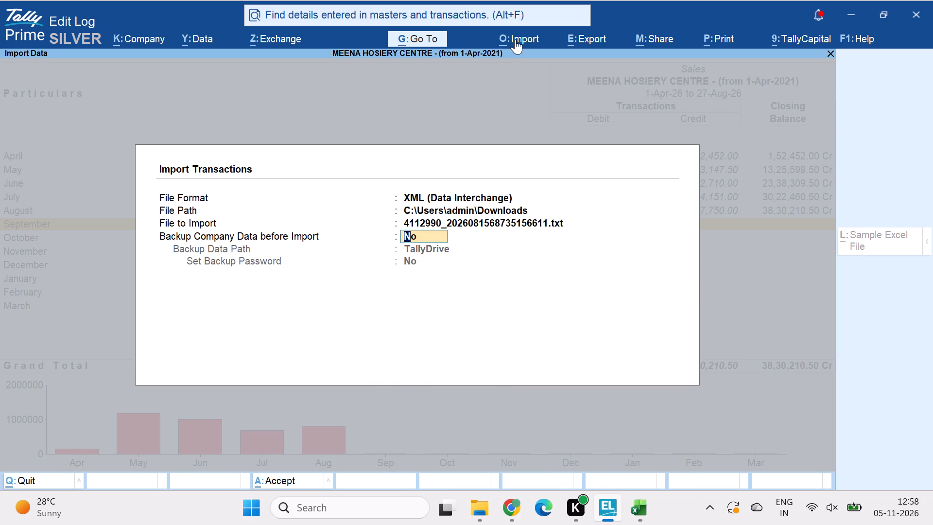
Choose Tally_Sales_Vouchers_Import.xml as the file to import and run the transactions import without a company data backup.
key("BackSpace")
key("Down")
key("Down")
key("Down")
key("Down")
key("Down")
key("Down")
key("Down")
key("Down")
key("Down")
key("Down")
key("Down")
key("Down")
key("Down")
key("Down")
key("Down")
key("Down")
key("Down")
key("Down")
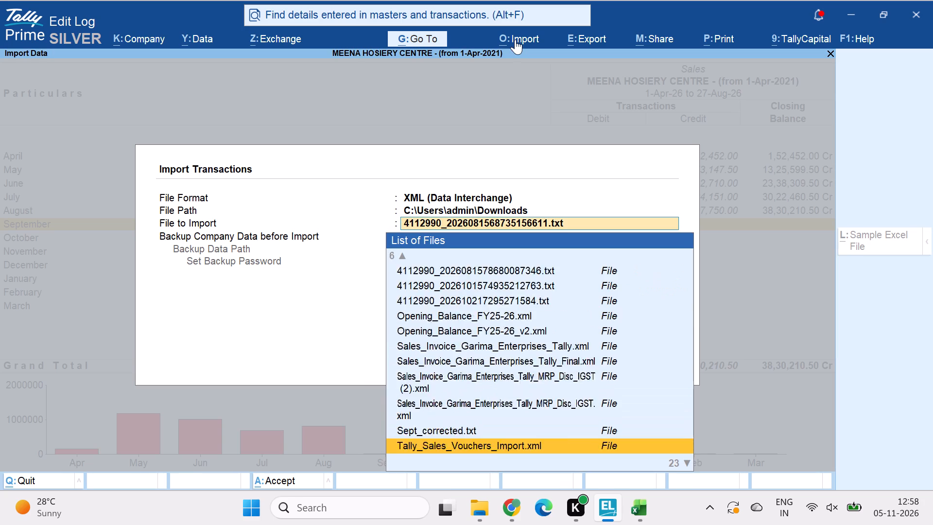
key("Down")
key("Down")
key("Down")
key("Down")
key("Down")
key("Down")
key("Down")
key("Down")
key("Down")
key("Down")
key("Down")
key("Down")
key("Down")
key("Down")
key("Down")
key("Down")
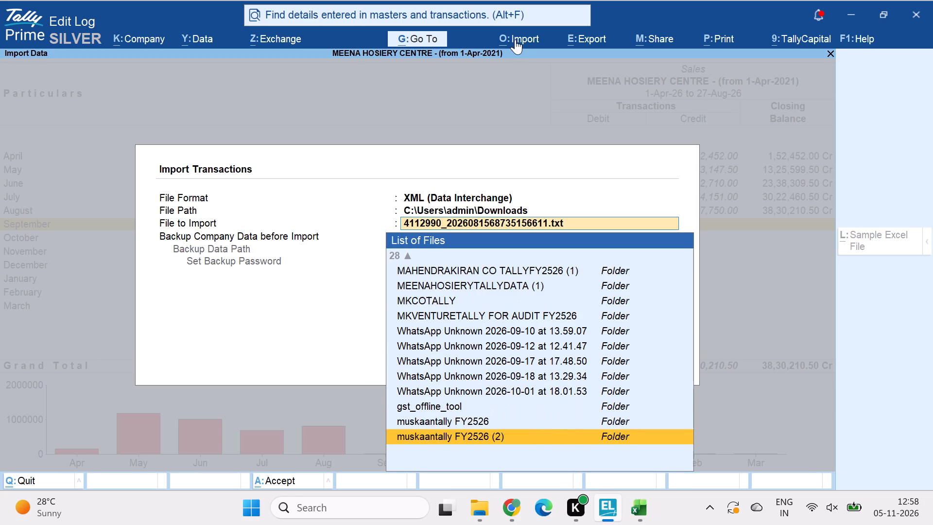
key("Up")
key("Up")
key("Up")
key("Up")
key("Up")
key("Up")
key("Up")
key("Up")
key("Up")
key("Up")
key("Up")
key("Up")
key("Up")
key("Up")
key("Up")
key("Up")
key("Up")
key("Up")
key("Up")
key("Up")
key("Down")
key("Down")
key("Down")
key("Down")
key("Down")
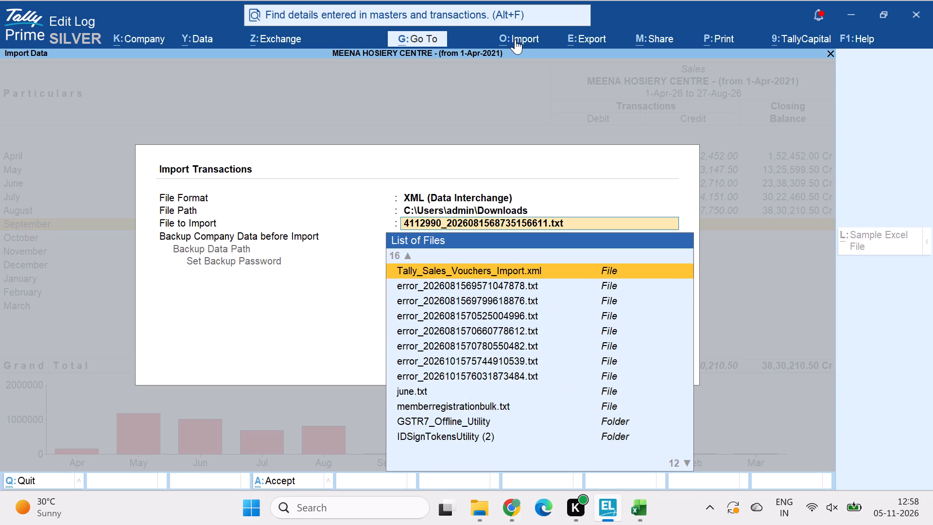
key("Up")
key("Up")
key("Up")
key("Up")
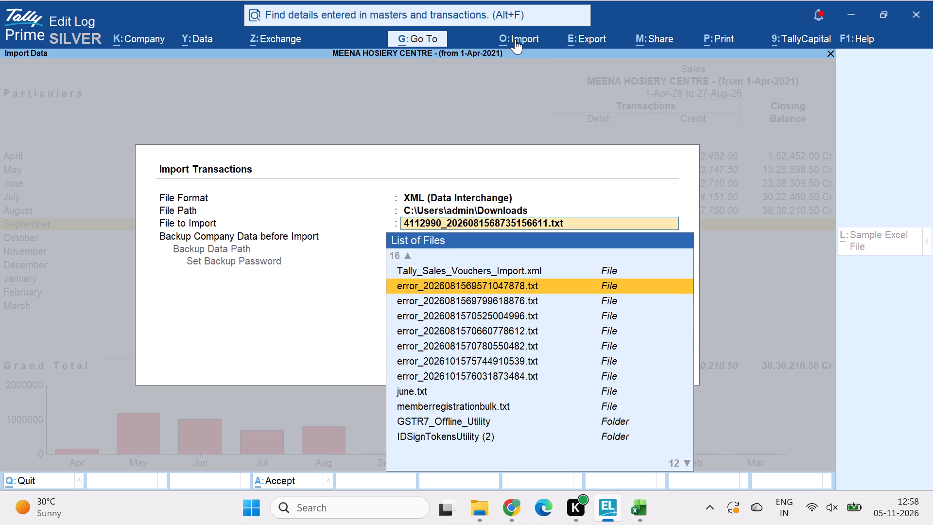
key("Up")
key("Return")
key("ctrl+a")
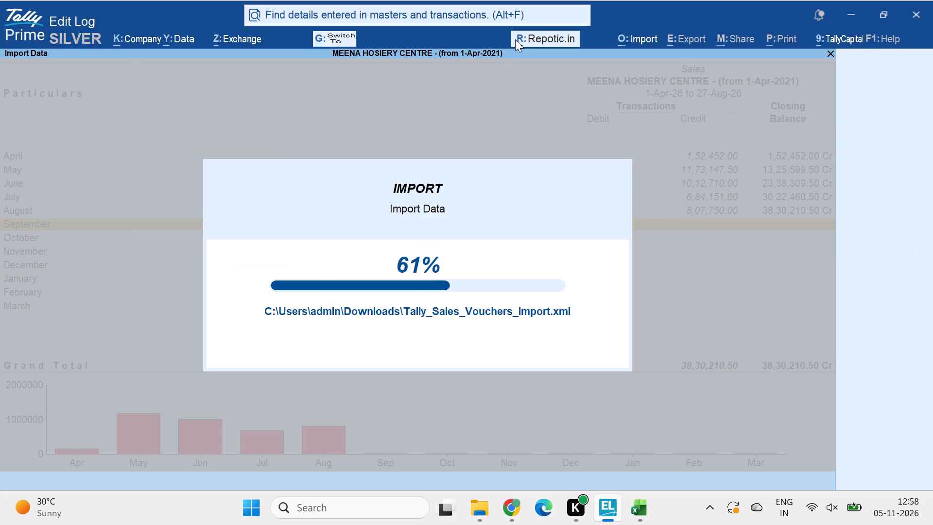
Open the import exceptions for missing referenced masters and examine the list of missing ledgers.
key("Return")
key("Down")
key("Return")
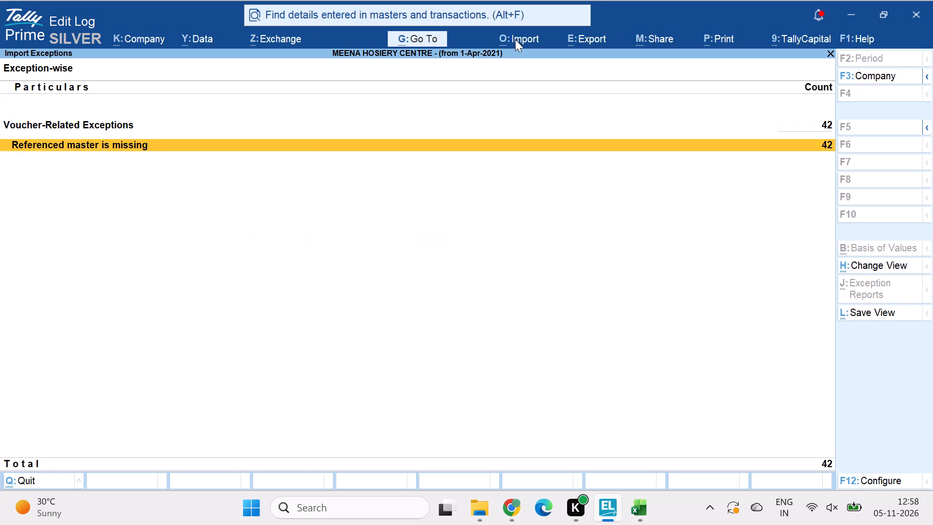
key("Right")
key("Return")
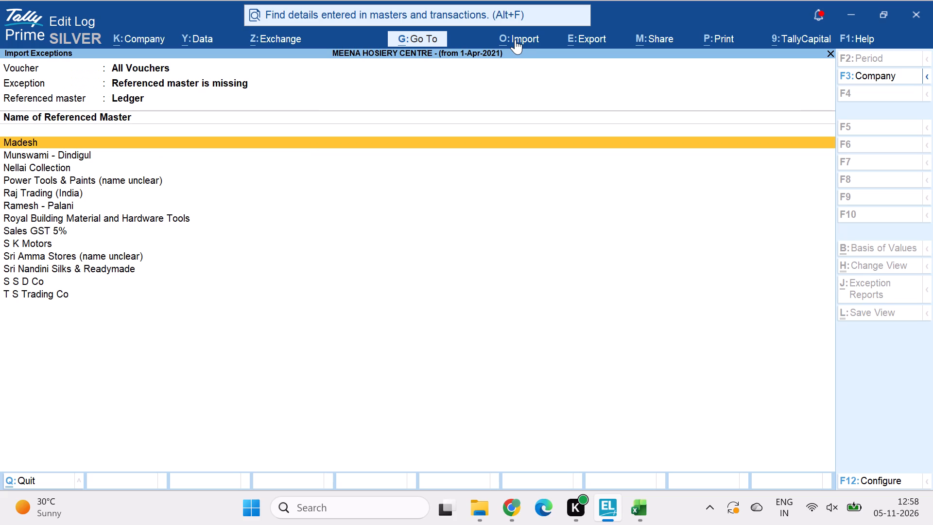
key("Down")
key("Down")
key("Down")
key("Down")
key("Down")
key("Down")
key("Down")
key("Down")
key("Down")
key("Down")
key("Down")
key("Down")
key("Down")
key("Down")
key("Down")
key("Down")
key("Down")
key("Down")
key("Down")
key("Down")
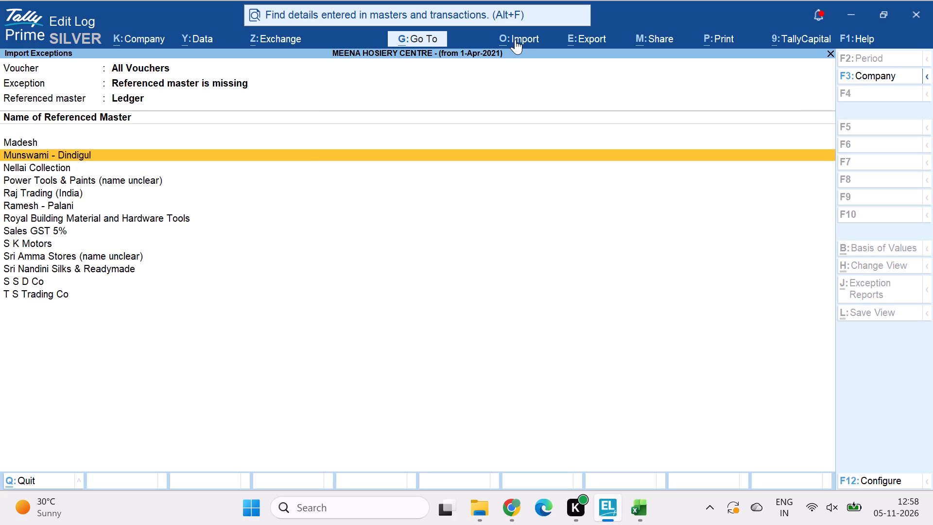
key("Escape")
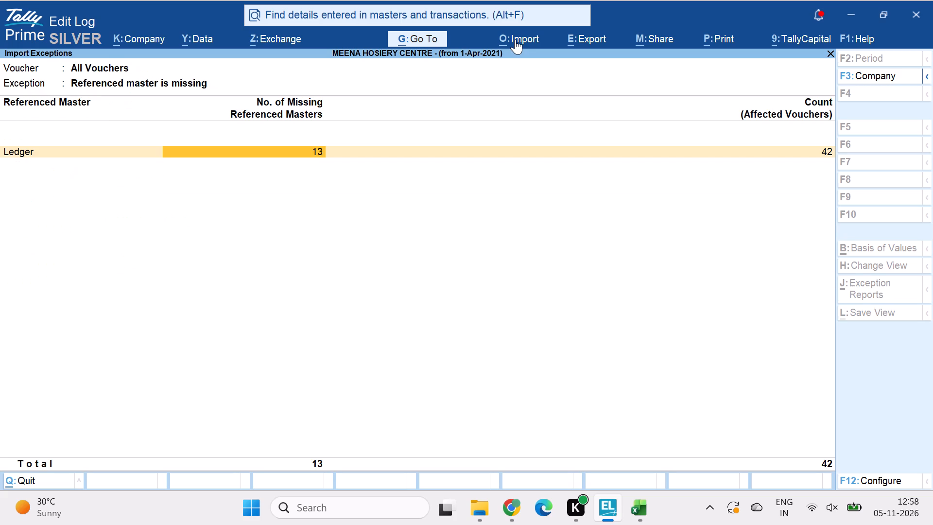
Delete all the October sales vouchers listed under the missing-ledger import exceptions and return to the Account Books.
key("Right")
key("Return")
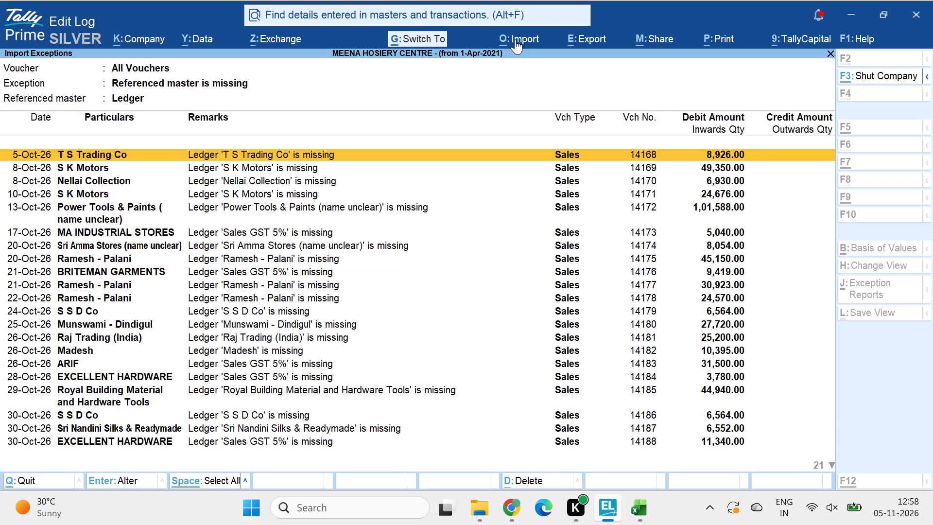
key("ctrl+space")
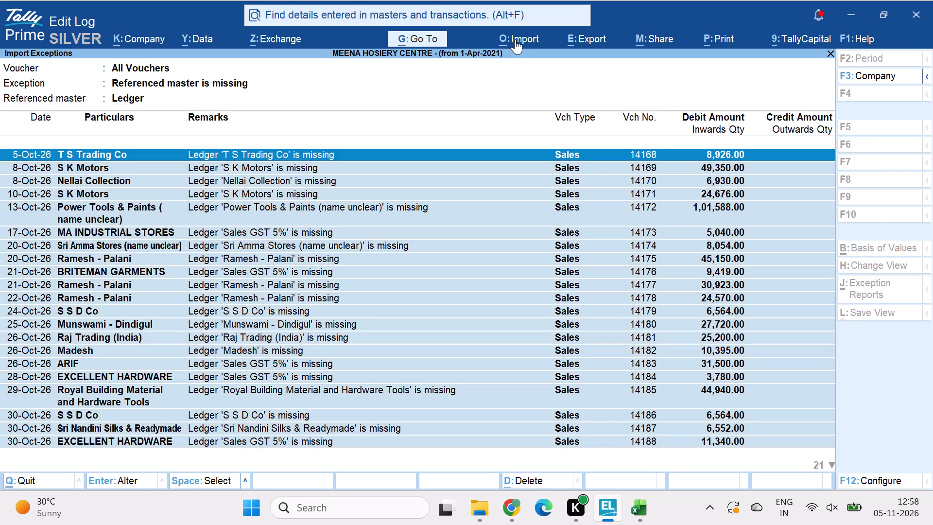
key("alt+d")
key("Return")
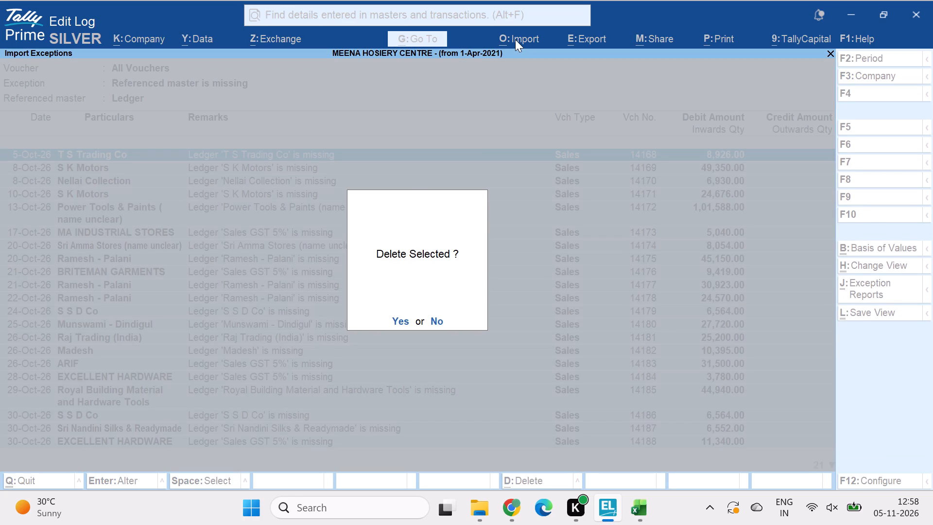
key("grave")
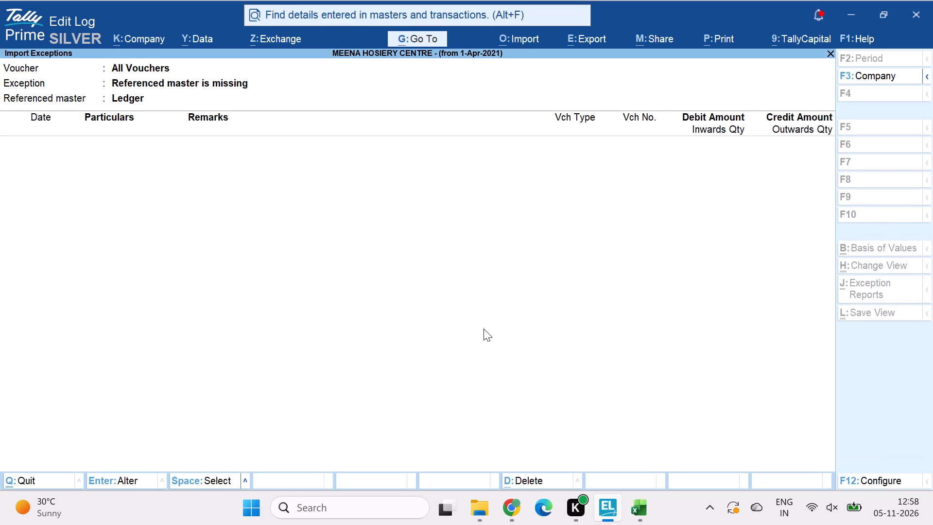
key("Escape")
key("Escape")
key("Escape")
key("Escape")
key("Escape")
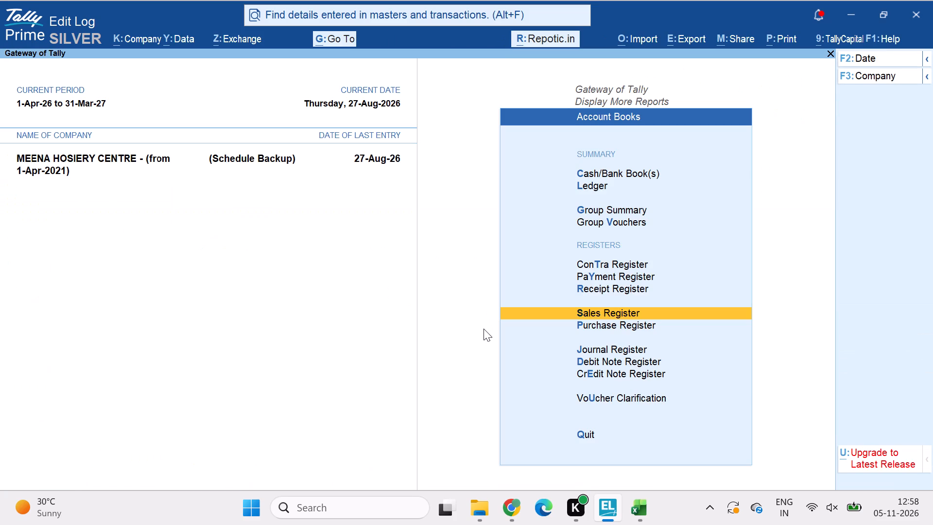
Check the monthly Sales Register and the August voucher list down to its last entry, and return to the main Gateway of Tally.
key("Return")
key("Down")
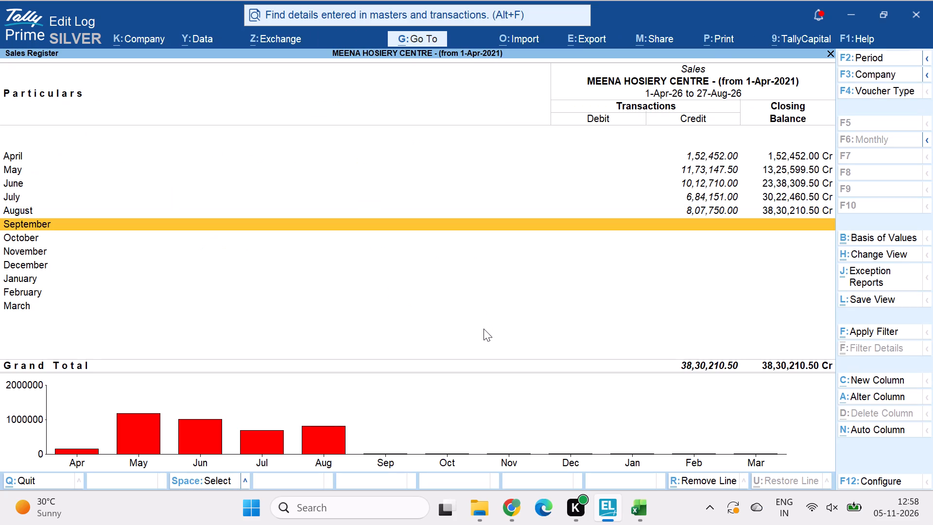
key("Up")
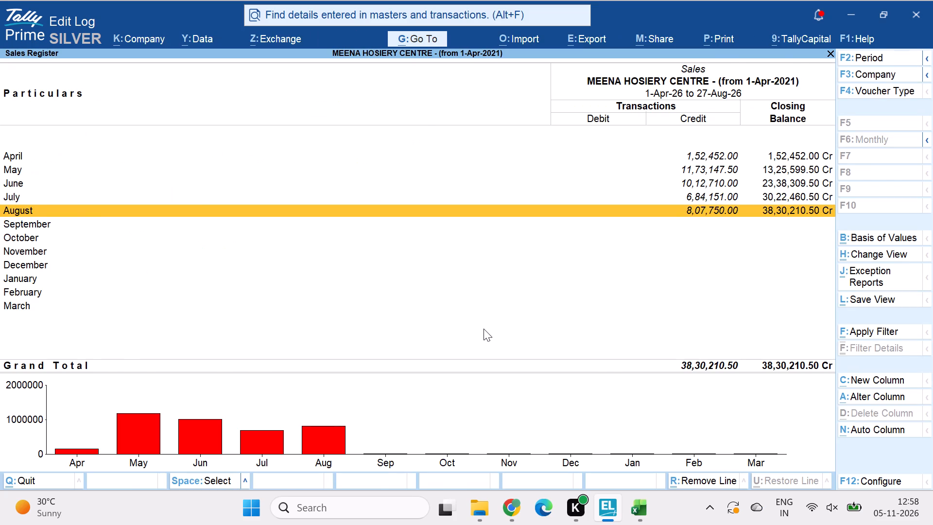
key("Return")
key("Down")
key("Down")
key("Down")
key("Down")
key("Down")
key("Down")
key("Down")
key("Down")
key("Down")
key("Down")
key("Down")
key("Down")
key("Down")
key("Down")
key("Down")
key("Down")
key("Down")
key("Down")
key("Down")
key("Down")
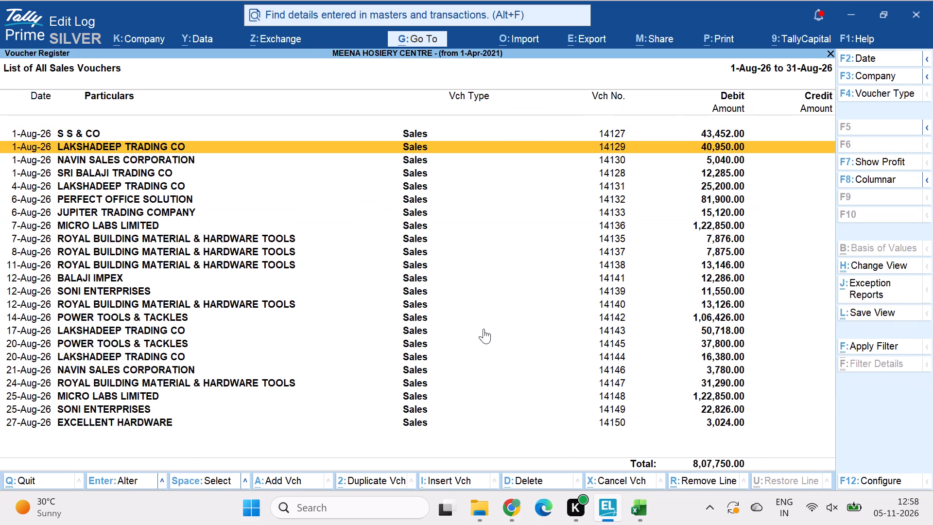
key("Escape")
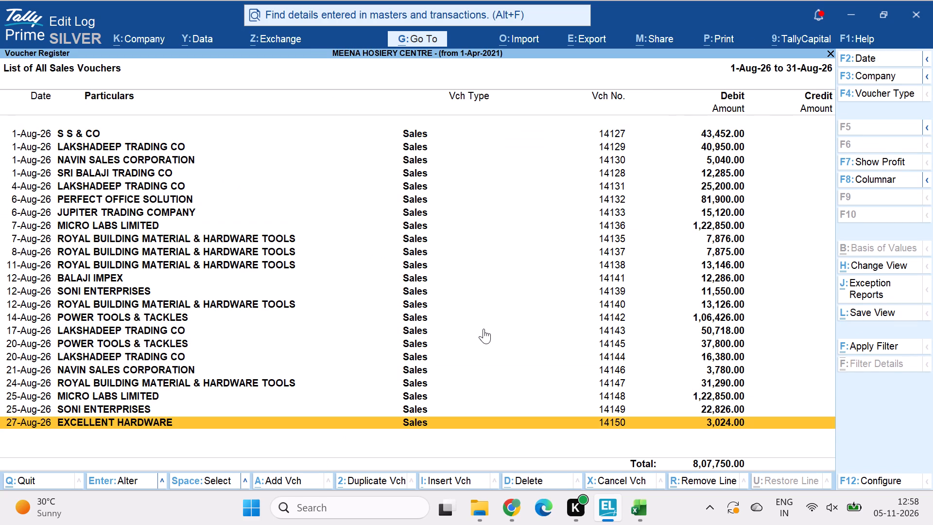
key("Escape")
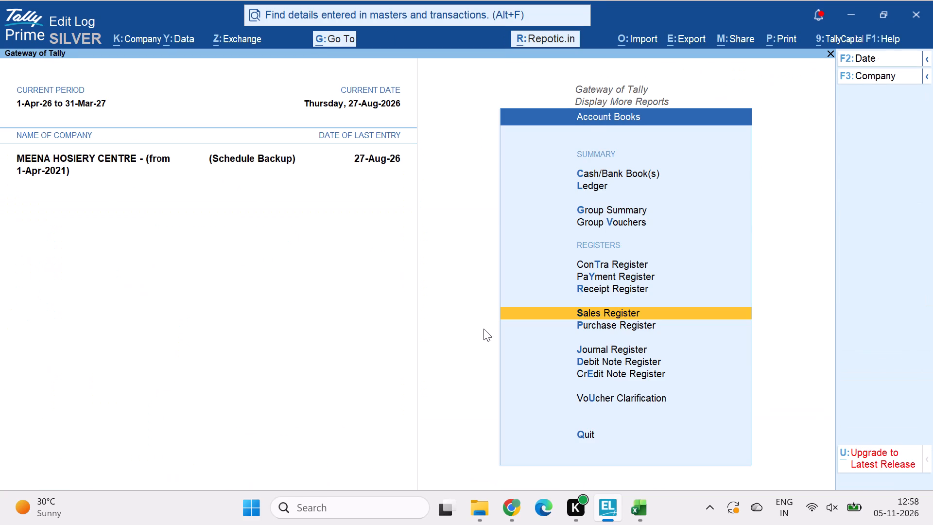
key("Escape")
key("Escape")
key("Escape")
key("Escape")
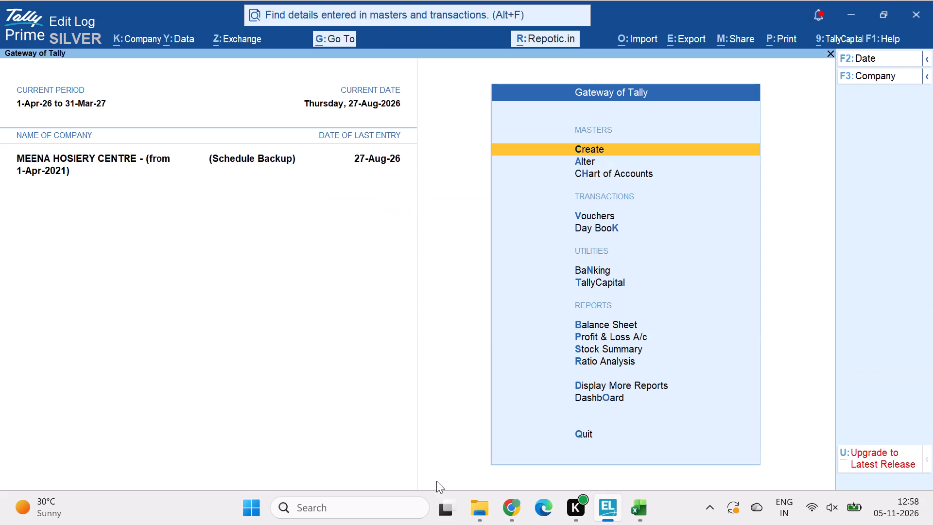
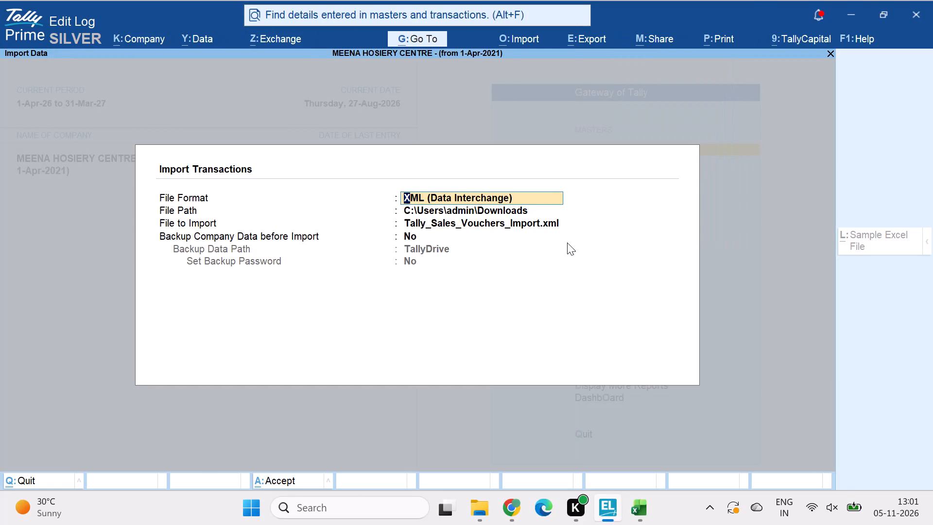
Import the transactions in XML format from Tally_Sales_Vouchers_Import.xml in the Downloads folder, without backing up company data.
key("Return")
key("Return")
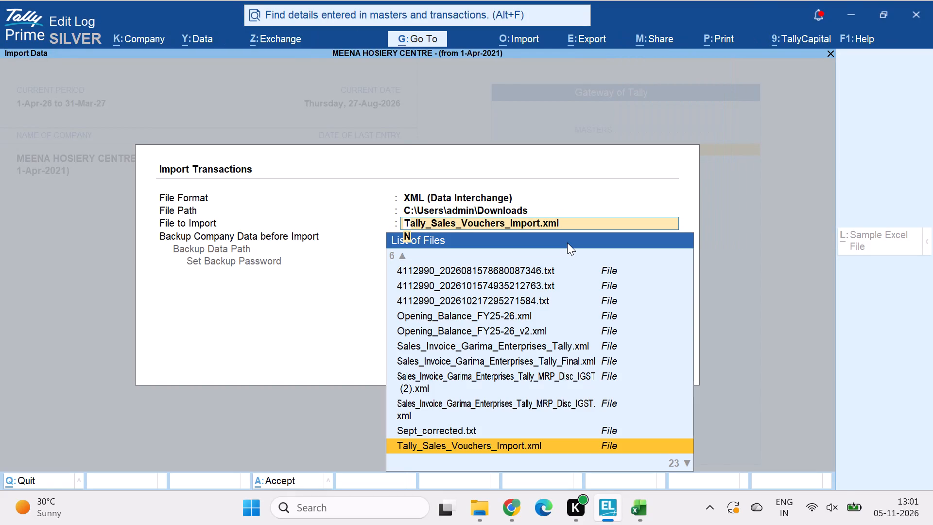
key("ctrl+a")
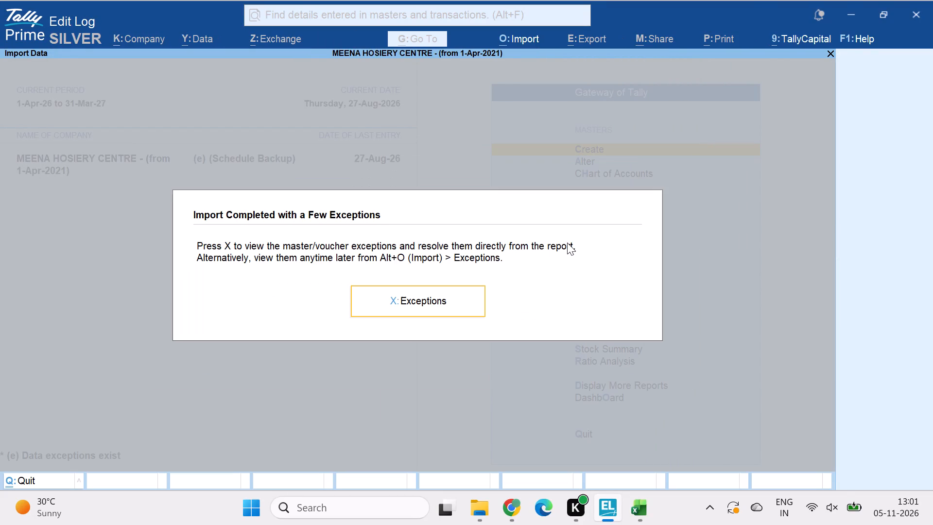
Open the import exceptions and drill into the referenced-master-missing exception down to the list of missing ledger names.
key("Return")
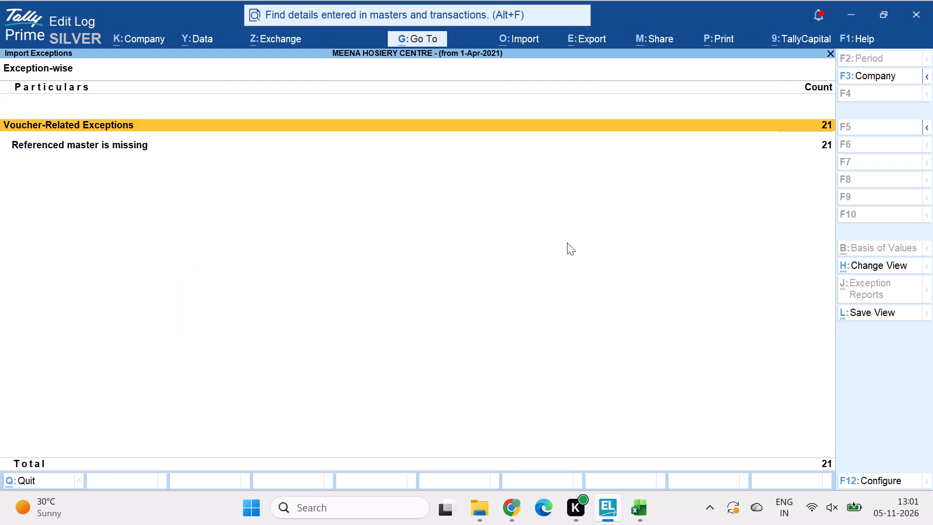
key("Down")
key("Return")
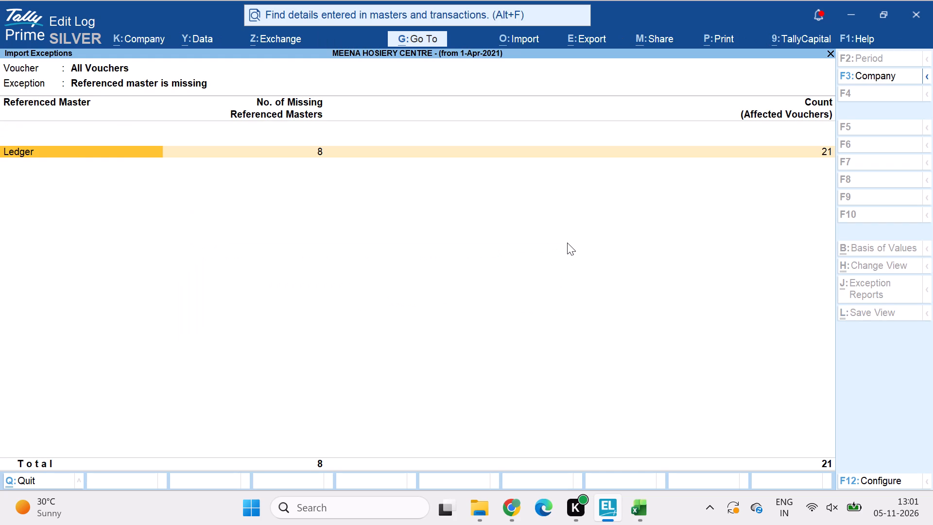
key("Right")
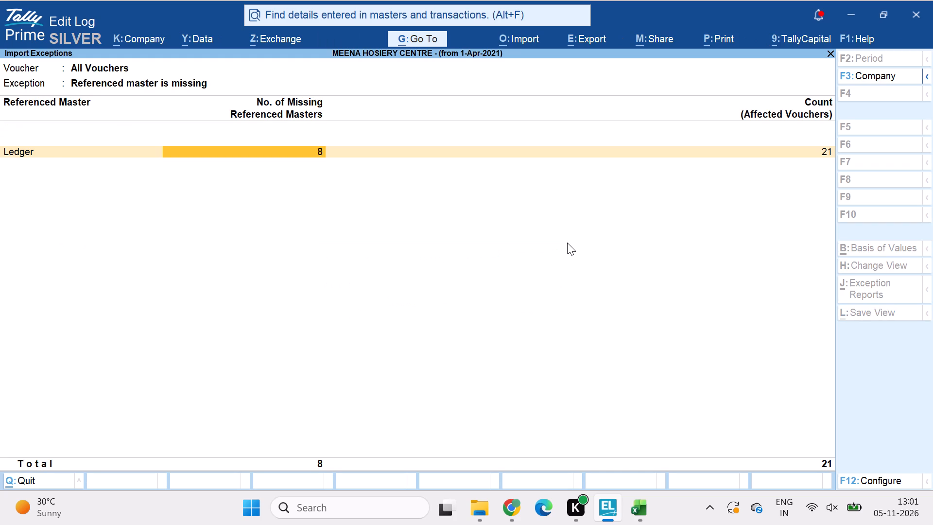
key("Return")
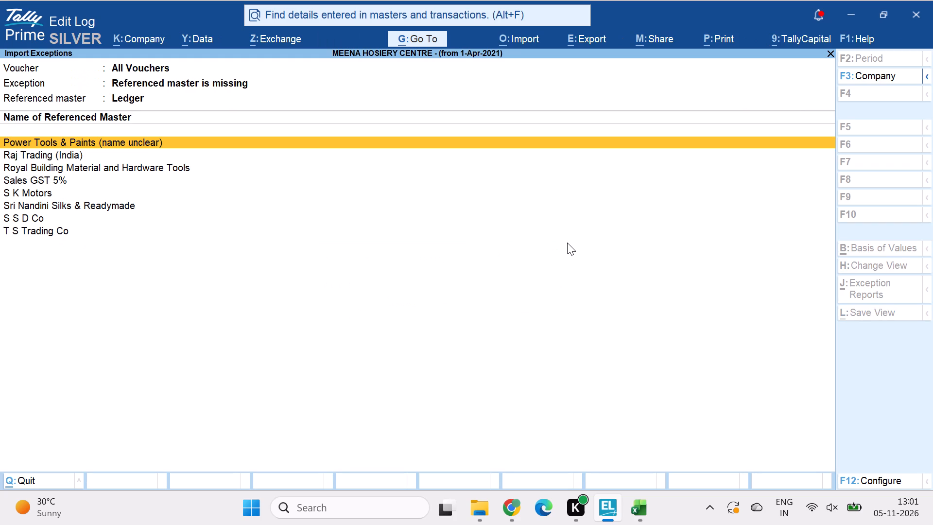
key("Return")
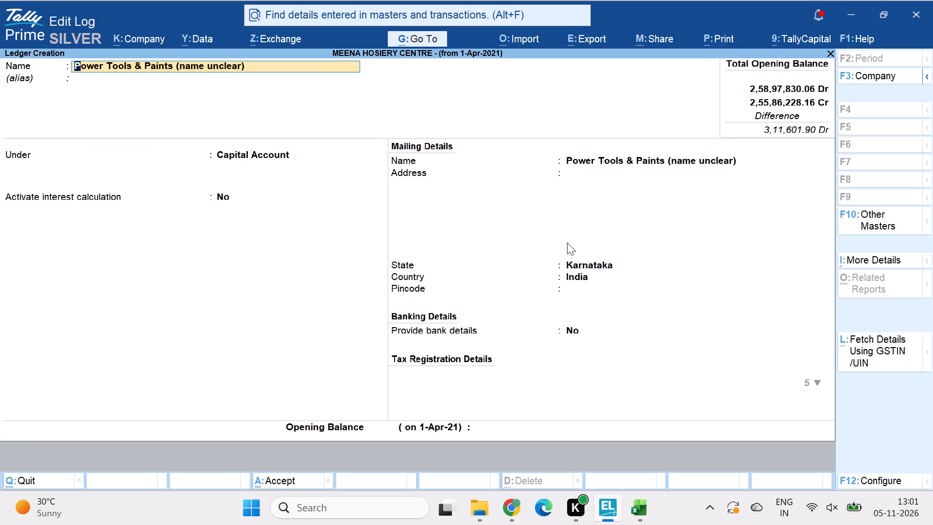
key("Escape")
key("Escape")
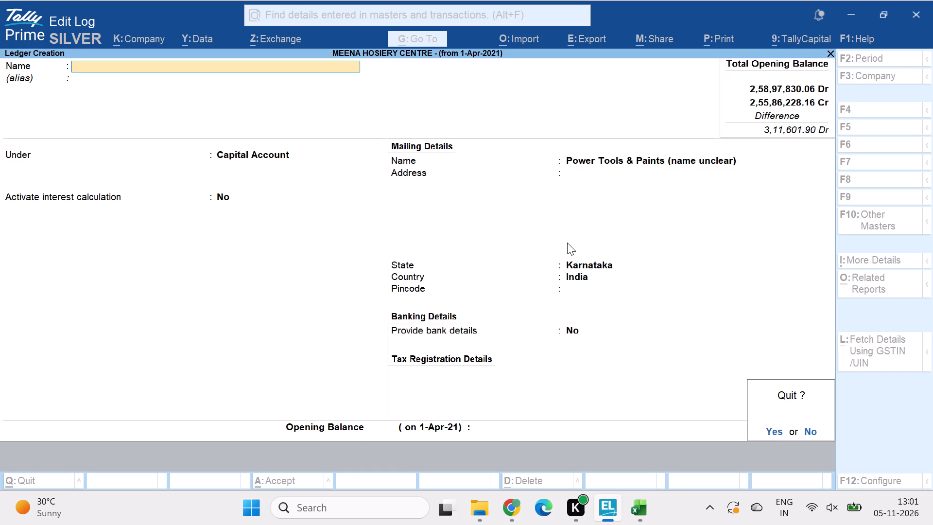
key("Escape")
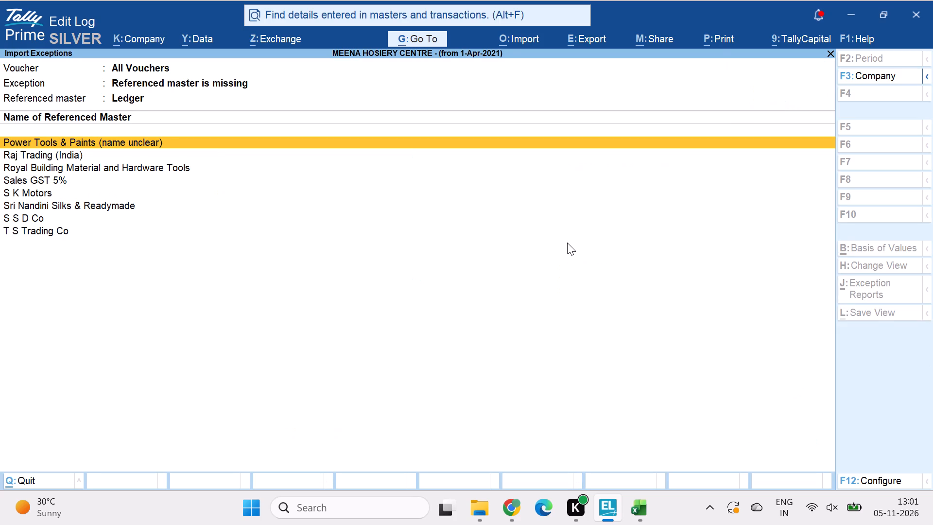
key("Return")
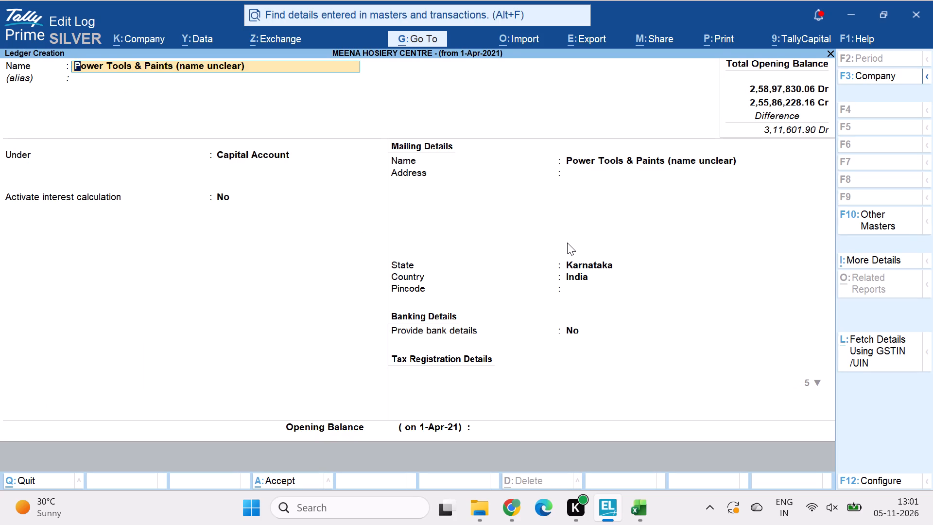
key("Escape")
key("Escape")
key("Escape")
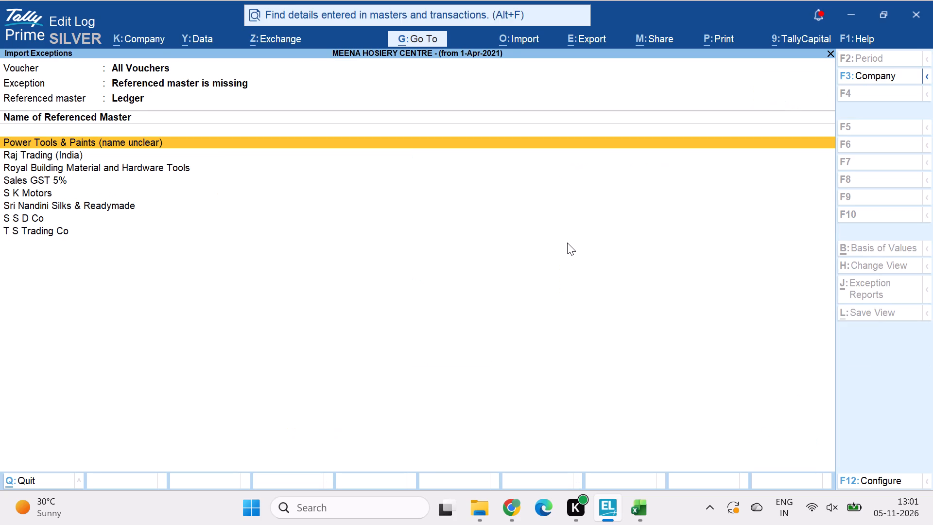
Create the missing ledger Sales GST 5% under the Sales Accounts group.
key("Down")
key("Down")
key("Down")
key("Return")
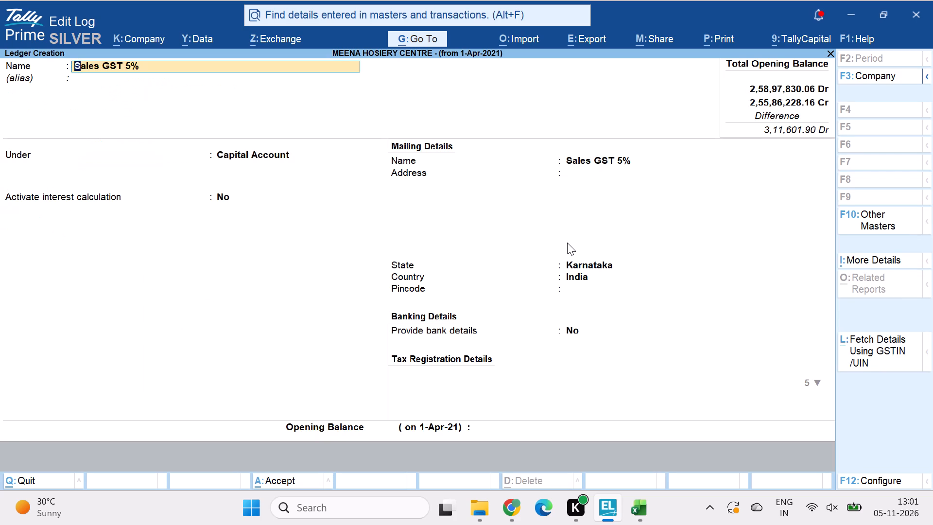
key("Return")
key("Return")
type("sal")
key("Return")
key("ctrl+a")
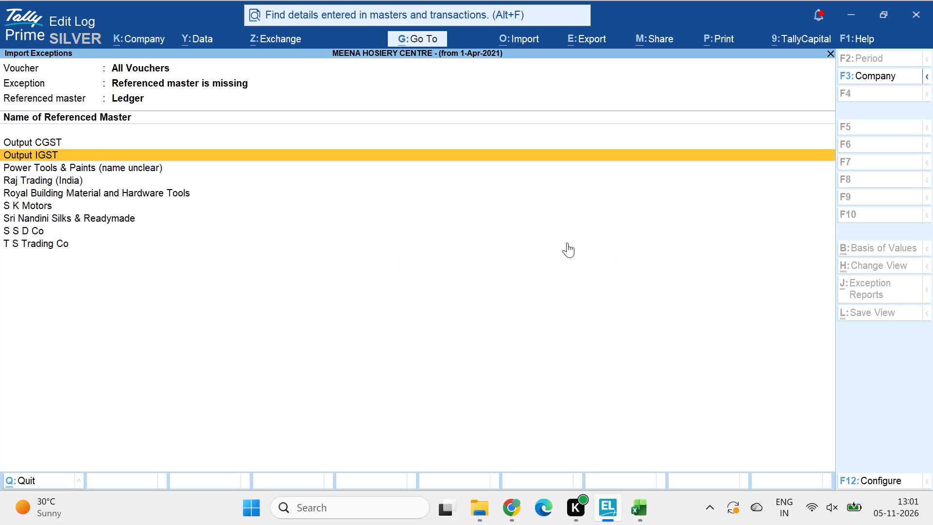
Create the missing ledger Output IGST under Duties & Taxes with duty type GST and tax type IGST.
key("Return")
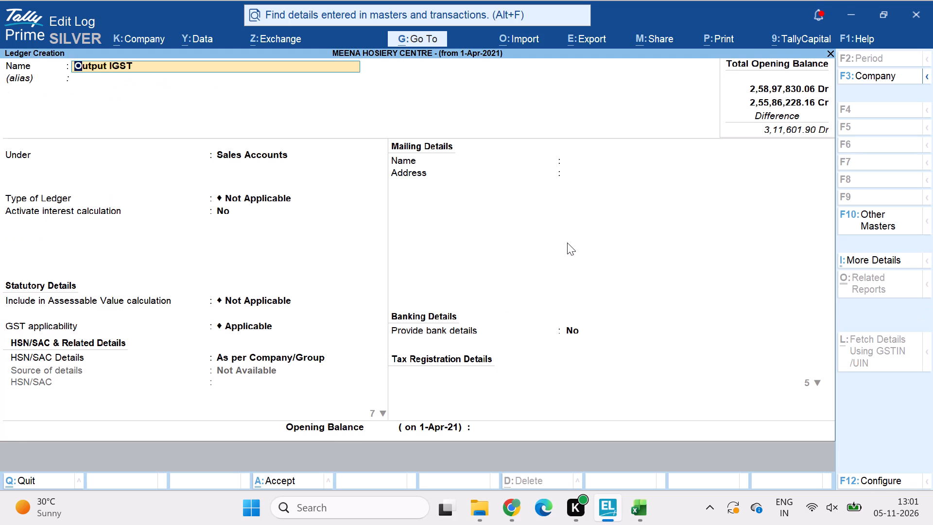
key("Return")
key("Return")
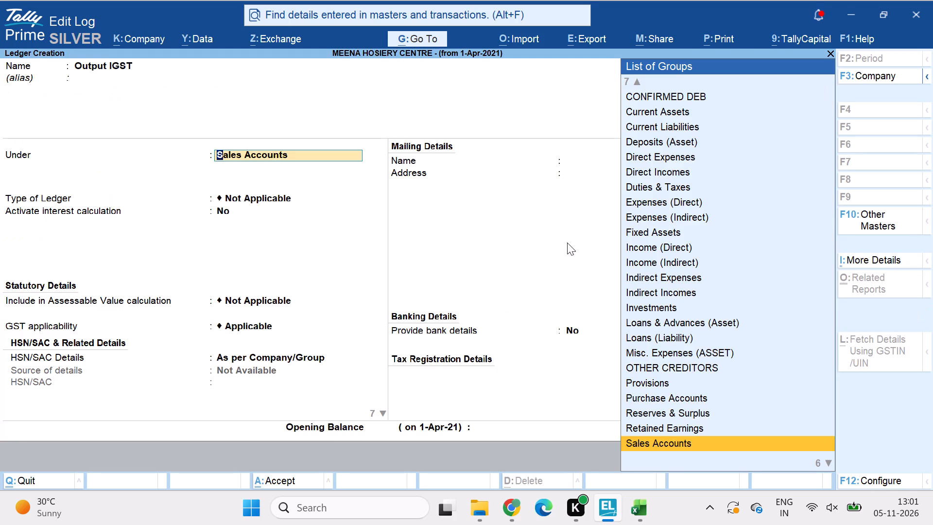
type("di")
key("BackSpace")
type("uti")
key("Return")
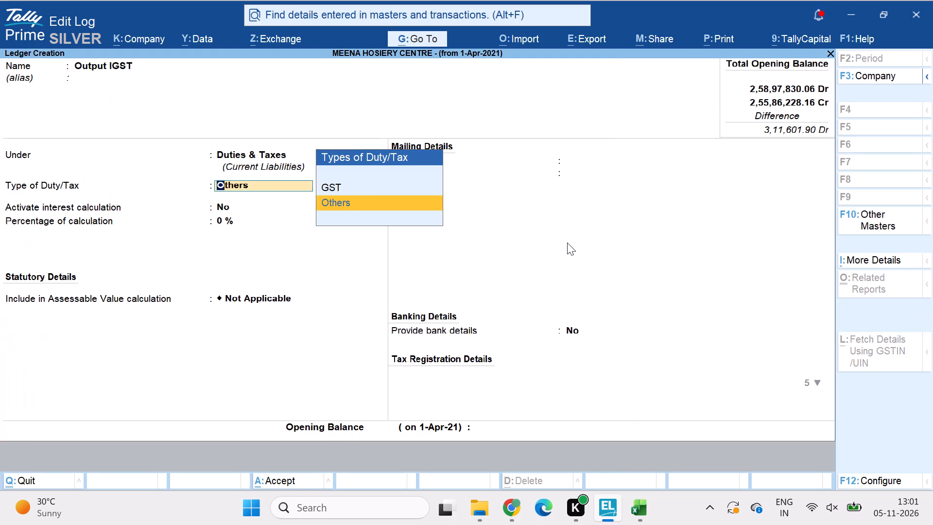
key("Up")
key("Return")
key("Down")
key("Up")
key("Return")
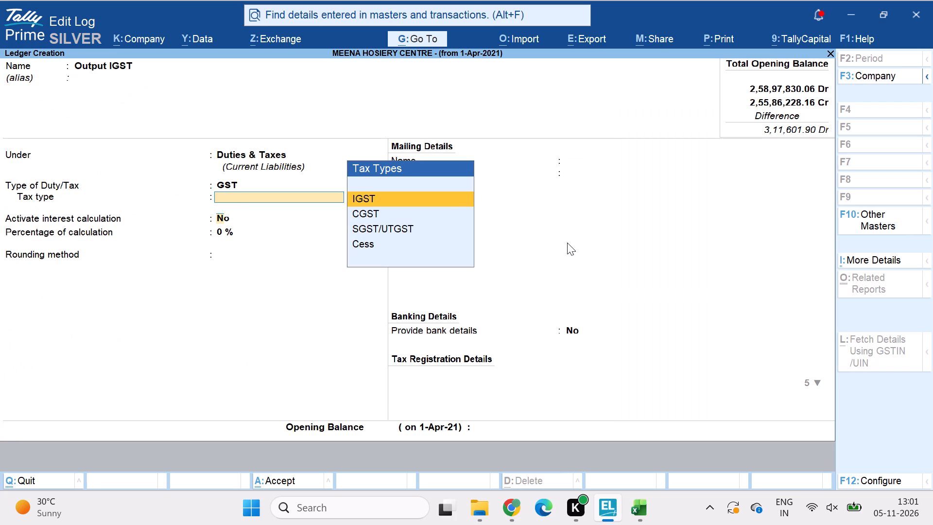
key("ctrl+a")
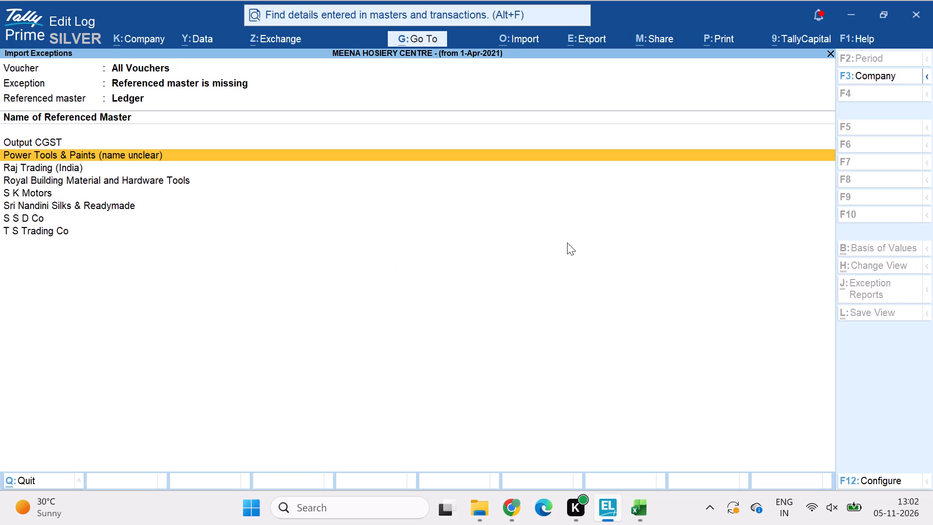
Create the missing ledger Output CGST under Duties & Taxes with duty type GST and tax type CGST.
key("Up")
key("Return")
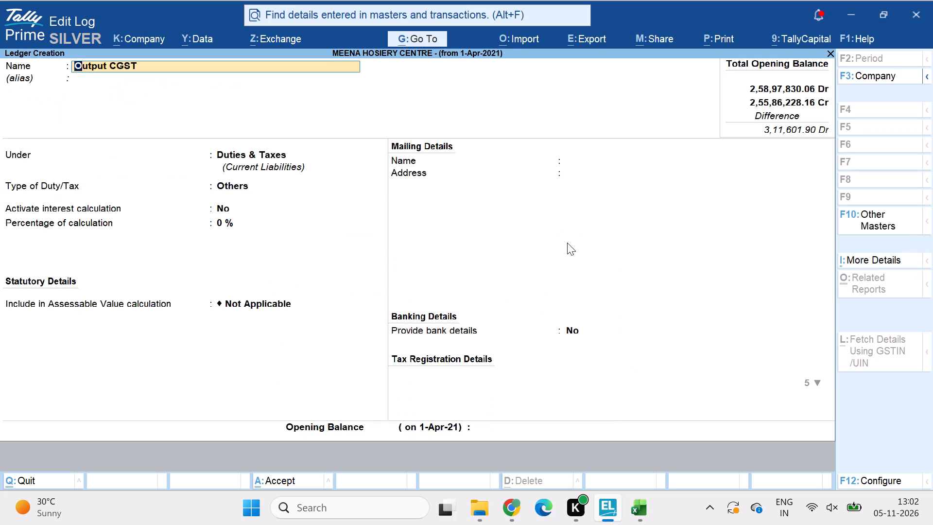
key("Return")
key("Return")
key("Return")
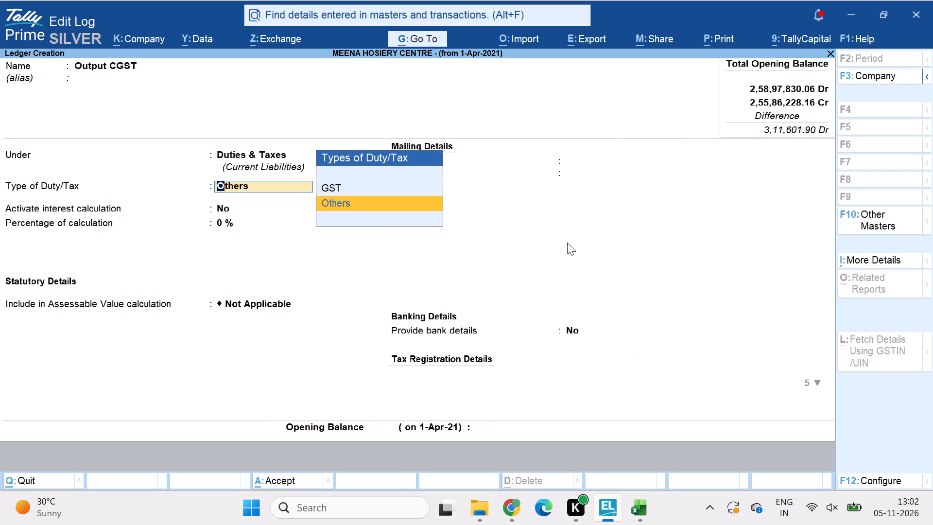
key("Up")
key("Return")
key("Down")
key("Return")
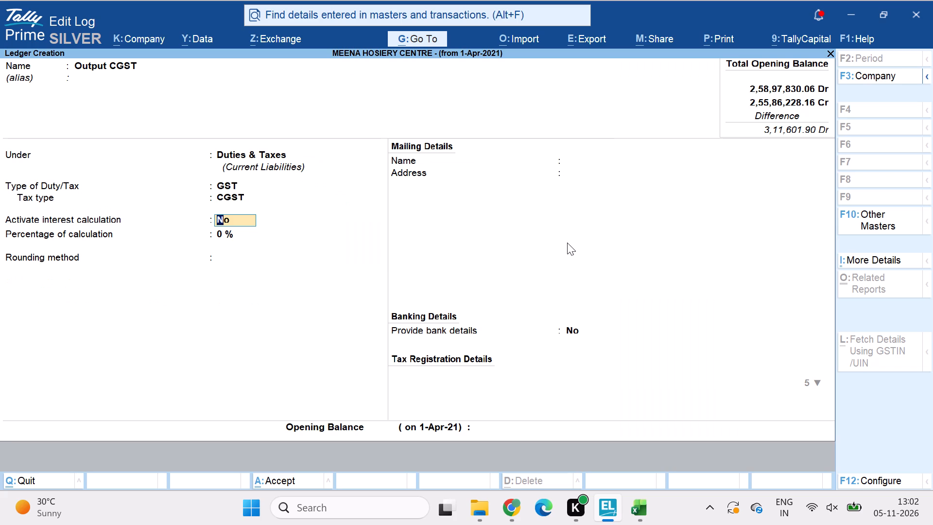
key("ctrl+a")
Create the missing ledger Output SGST under Duties & Taxes with duty type GST and tax type SGST/UTGST.
key("Return")
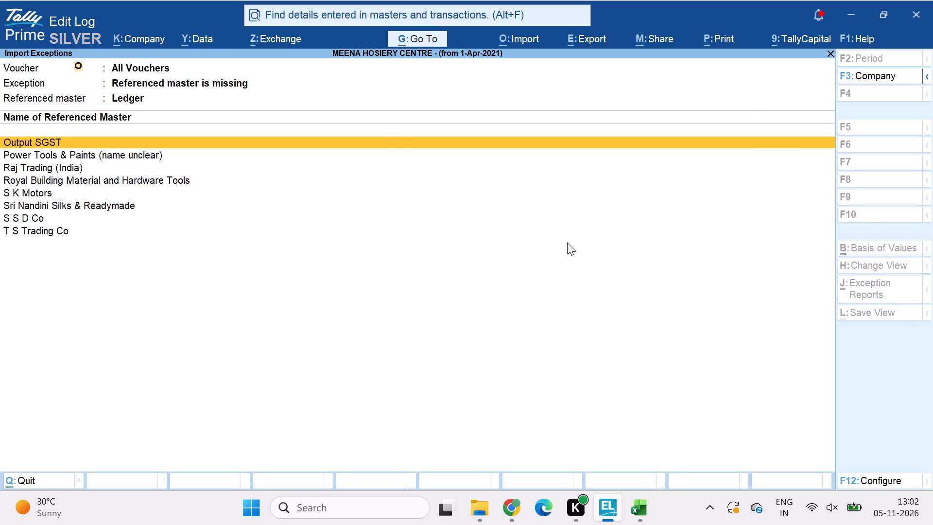
key("Return")
key("Return")
key("Return")
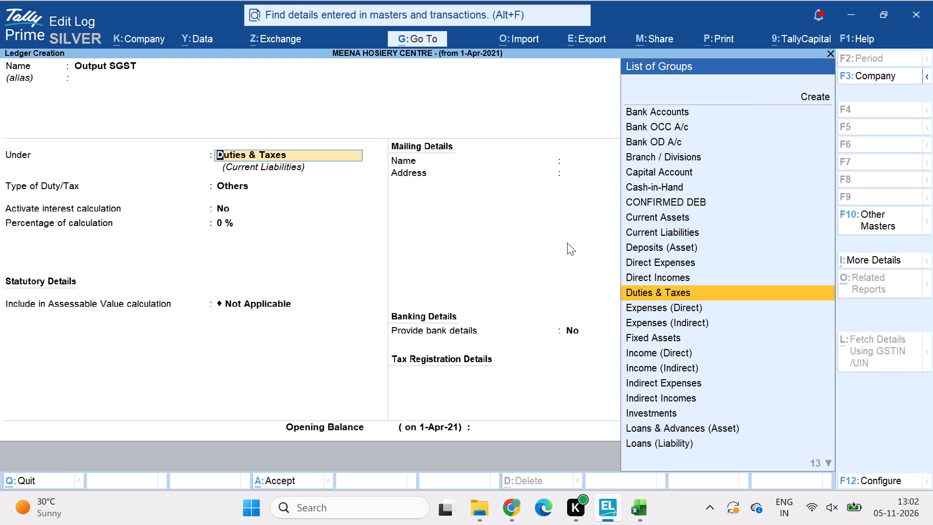
key("Down")
key("Up")
key("Return")
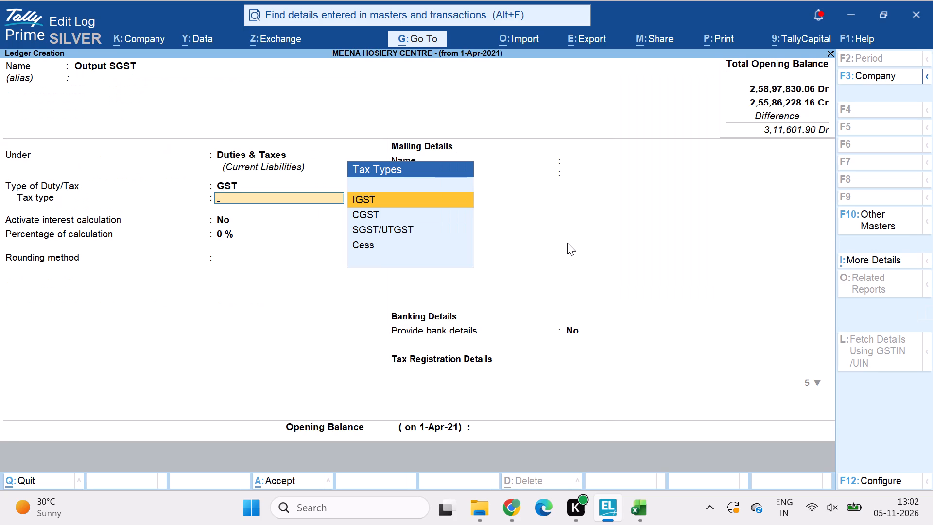
key("Down")
key("Down")
key("Down")
key("Up")
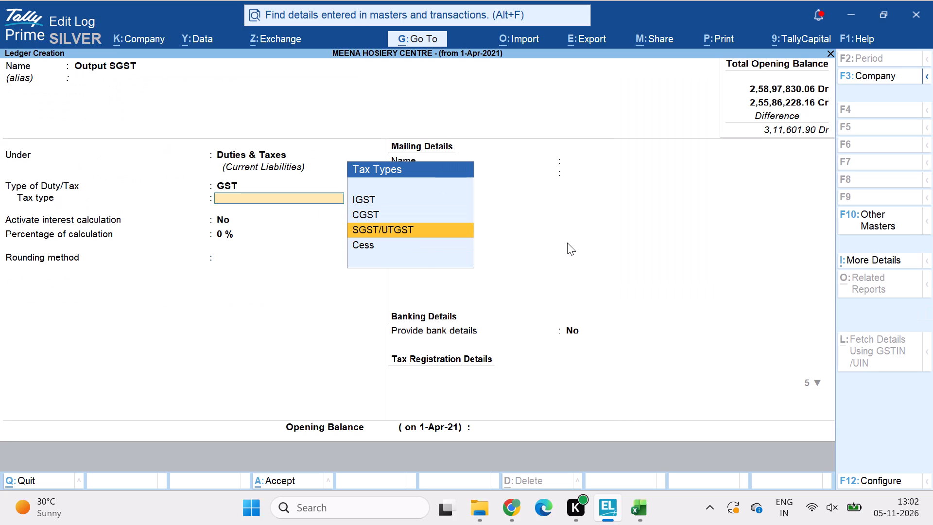
key("Return")
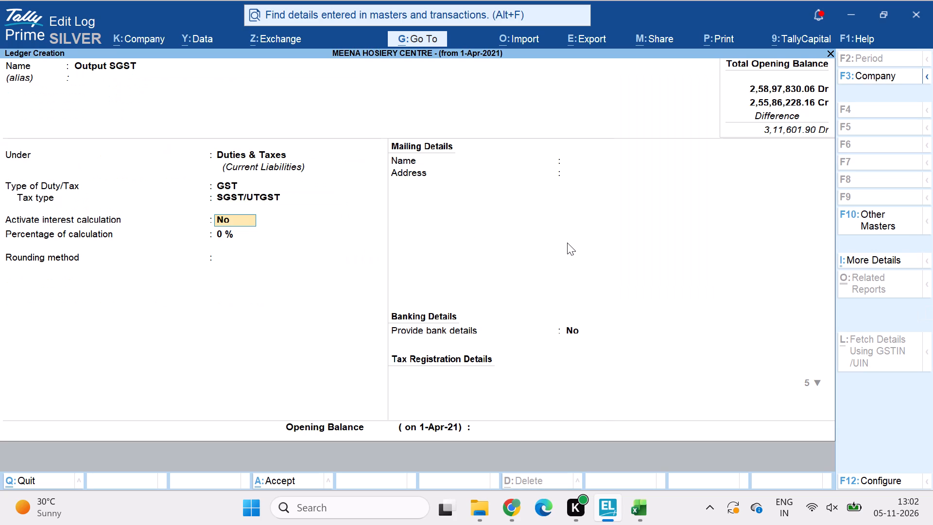
key("ctrl+a")
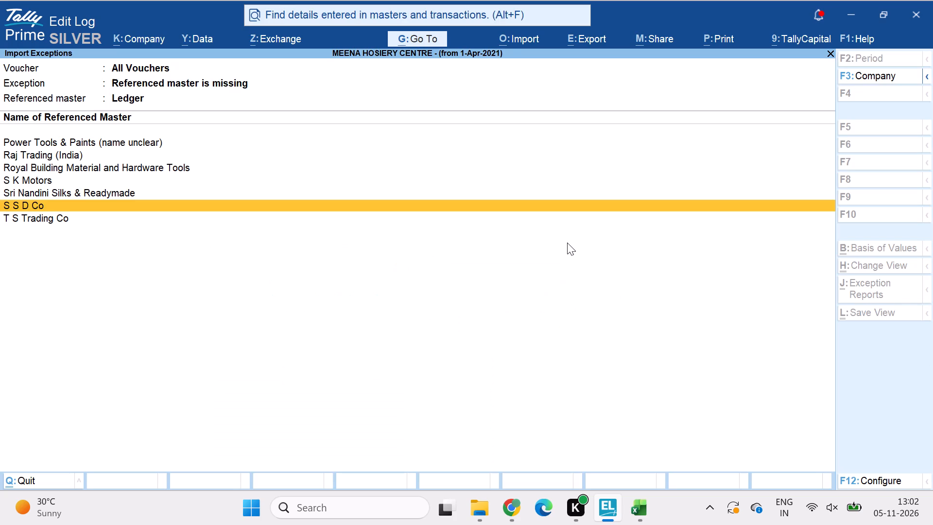
Create the missing party ledger S S D Co under the Sundry Debtors group, leaving the other details at their defaults.
key("Return")
key("Return")
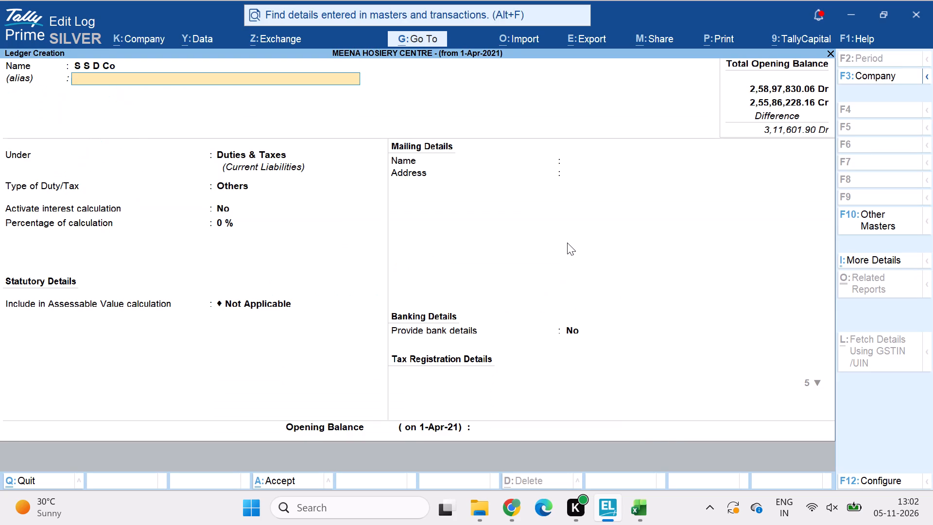
key("Return")
key("Return")
key("BackSpace")
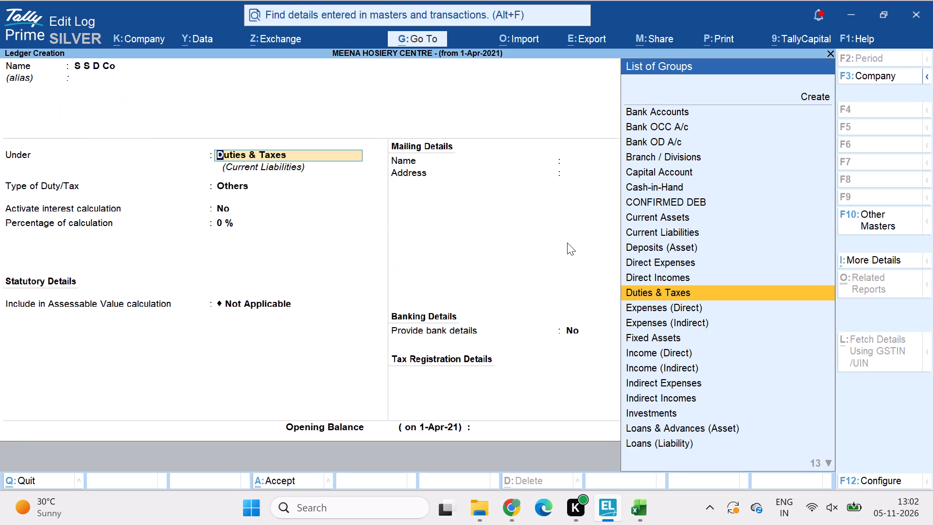
type("de")
key("Down")
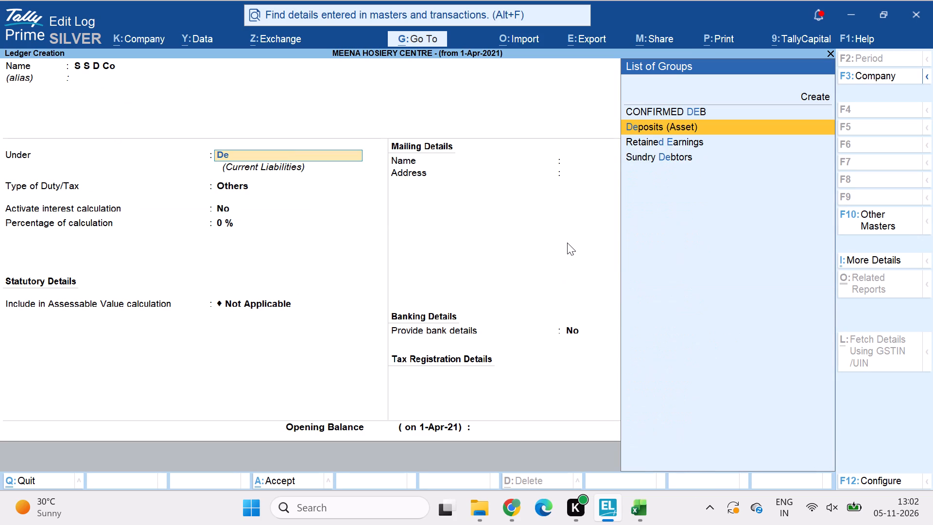
key("Down")
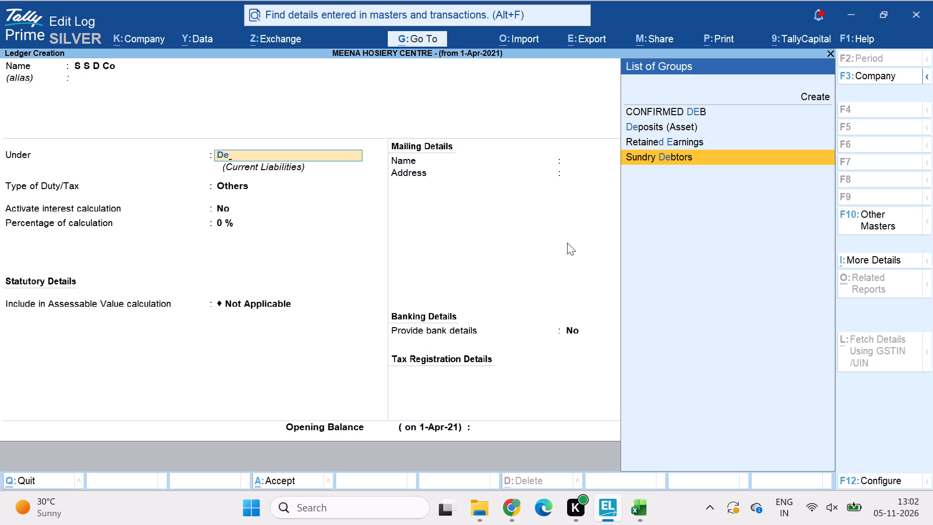
key("Return")
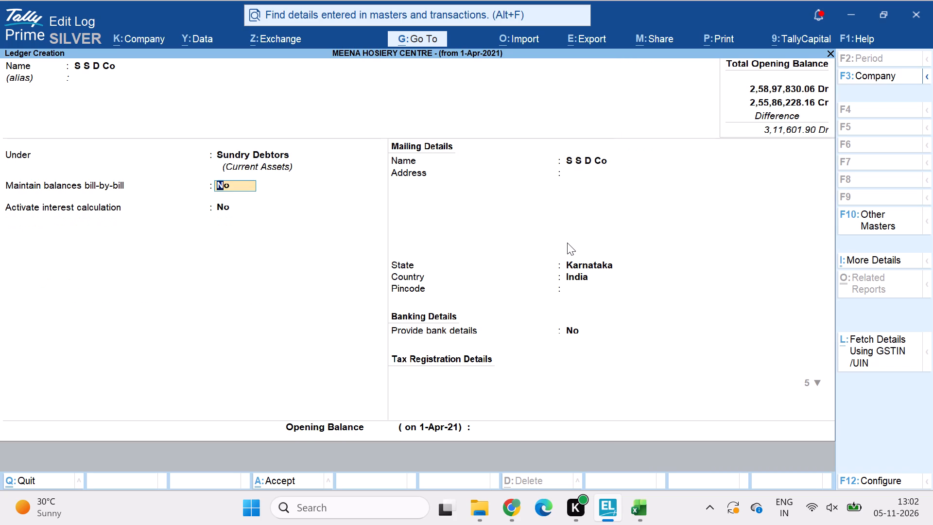
key("ctrl+a")
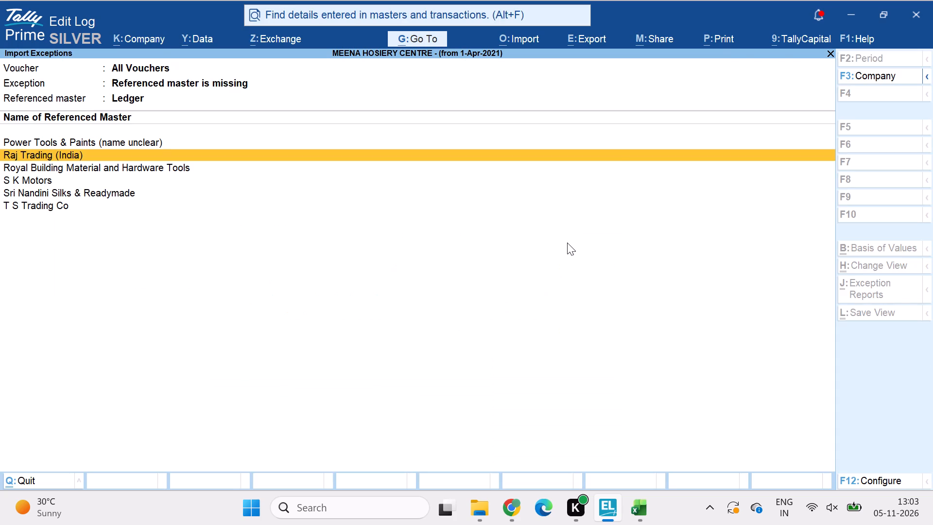
Create the missing party ledgers Raj Trading (India) and Royal Building Material and Hardware Tools, accepting the prefilled details.
key("Return")
key("ctrl+a")
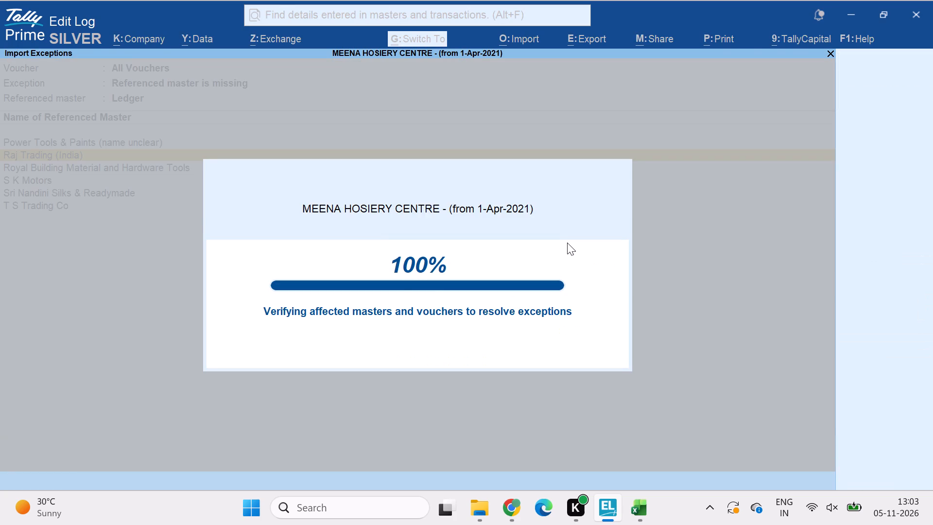
key("Return")
key("ctrl+a")
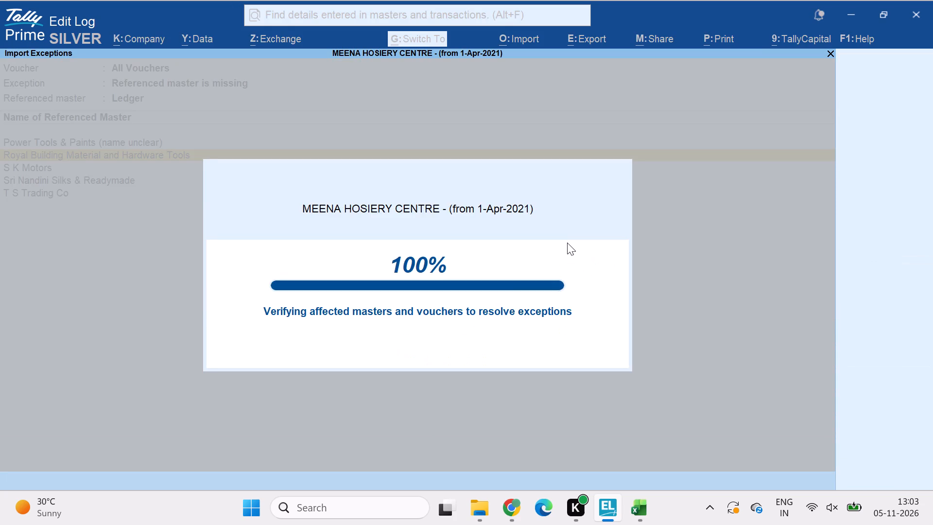
Create the missing party ledgers Sri Nandini Silks & Readymade, S K Motors, Power Tools & Paints (name unclear) and T S Trading Co with prefilled details.
key("Return")
key("ctrl+a")
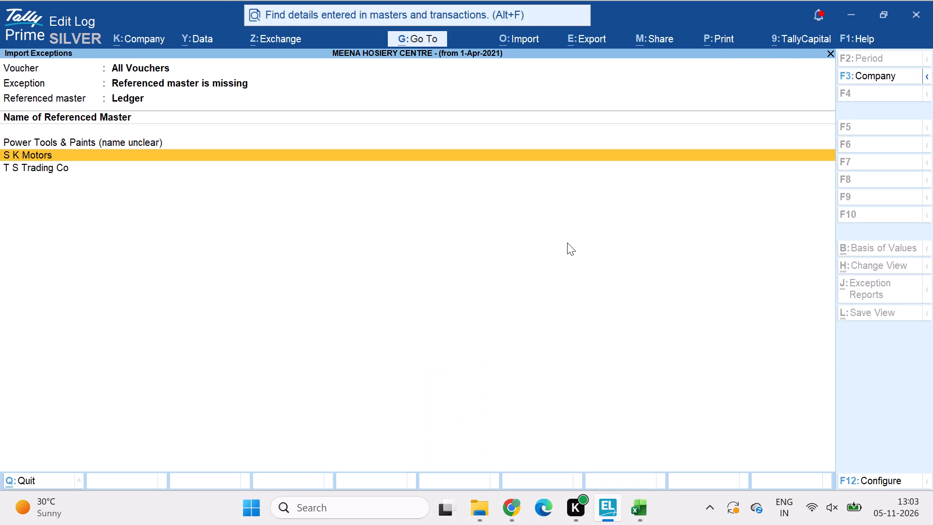
key("Return")
key("ctrl+a")
key("Return")
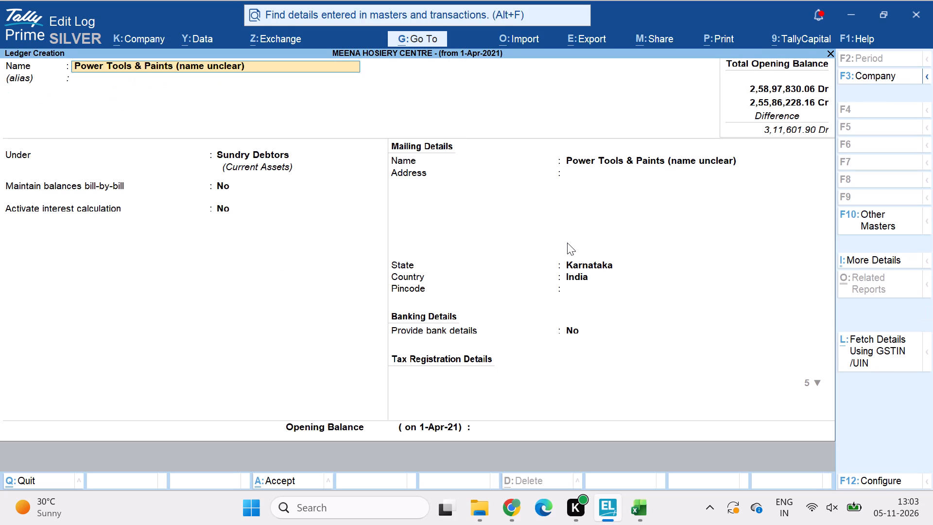
key("ctrl+a")
key("ctrl+Return")
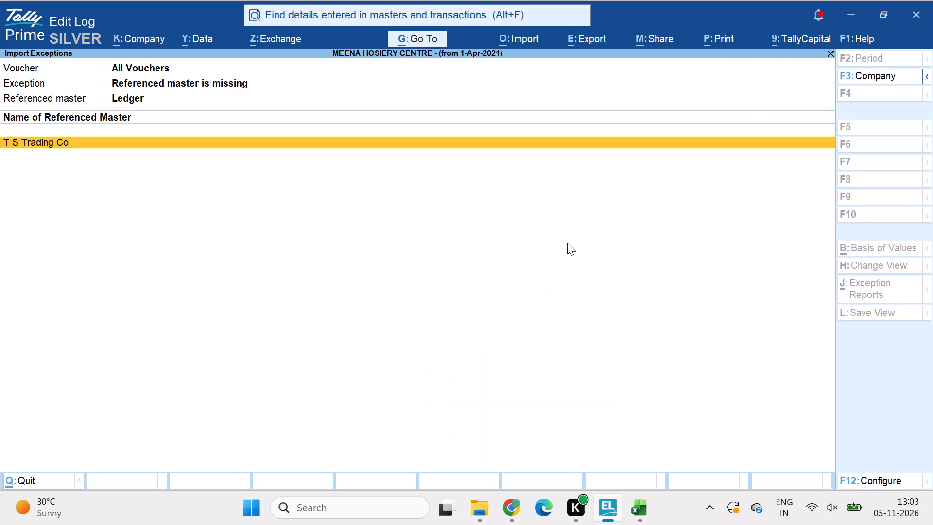
key("Return")
key("ctrl+a")
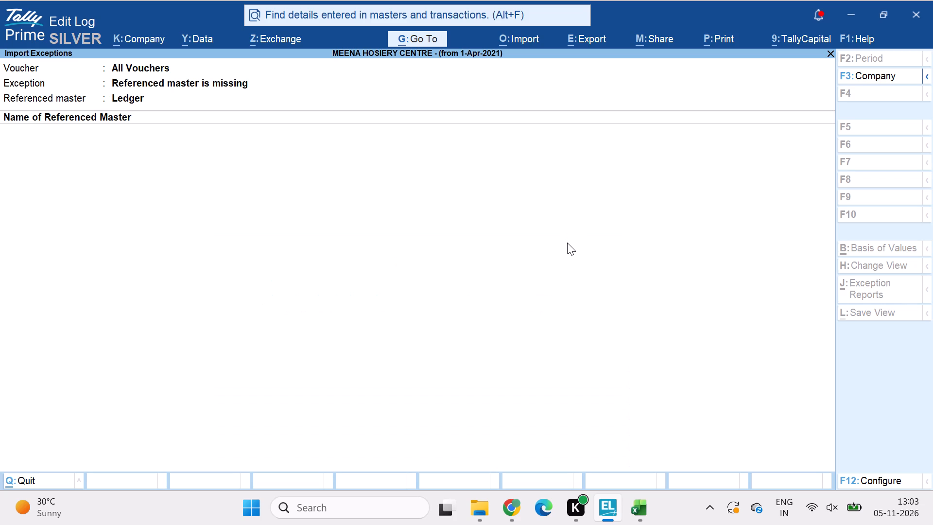
Leave the import exceptions report and return to the Gateway of Tally.
key("Escape")
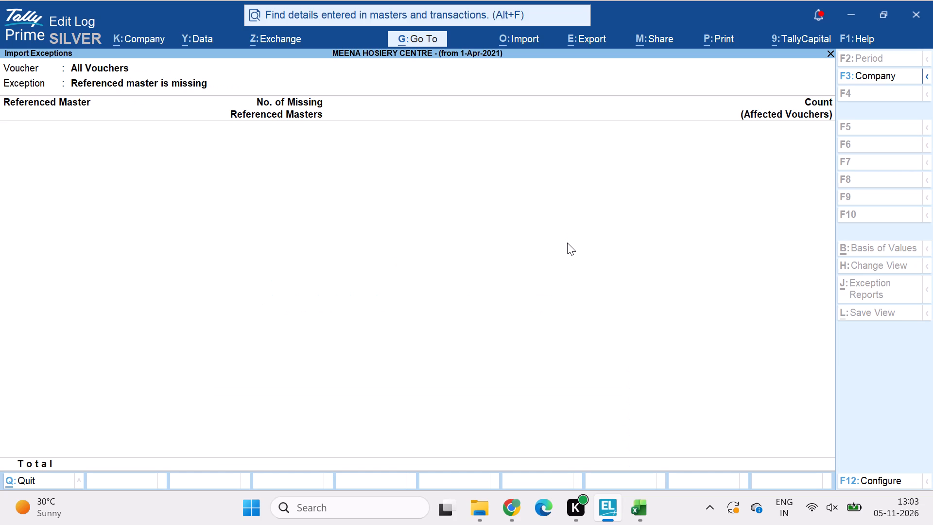
key("Escape")
key("Escape")
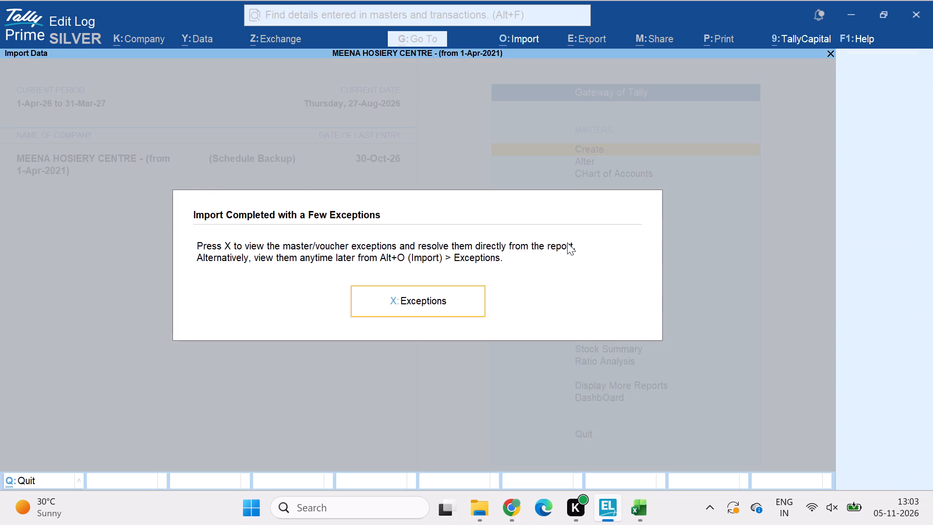
key("Escape")
key("Escape")
key("Escape")
key("Escape")
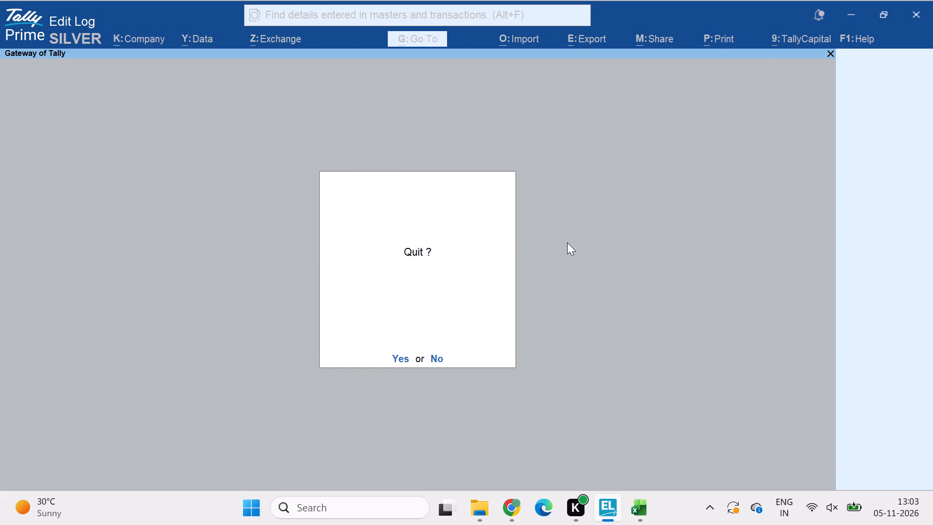
key("Escape")
key("Escape")
key("Escape")
key("Escape")
key("Escape")
key("Escape")
key("Escape")
Open October in the Sales Register and review the imported sales vouchers, checking their dates, parties, voucher numbers and amounts.
type("das")
key("Return")
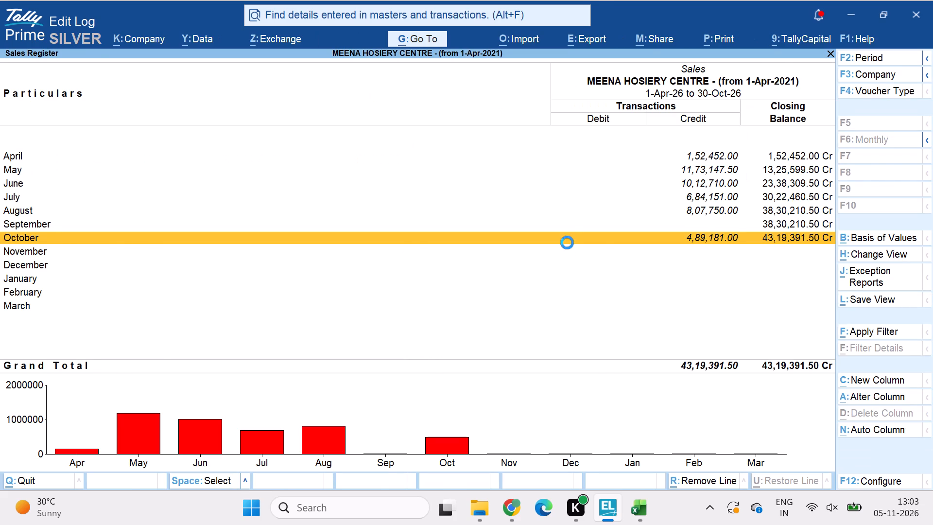
key("Down")
key("Down")
key("Down")
key("Down")
key("Down")
key("Down")
key("Down")
key("Down")
key("Down")
key("Down")
key("Down")
key("Down")
key("Down")
key("Down")
key("Down")
key("Down")
key("Down")
key("Down")
key("Down")
key("Down")
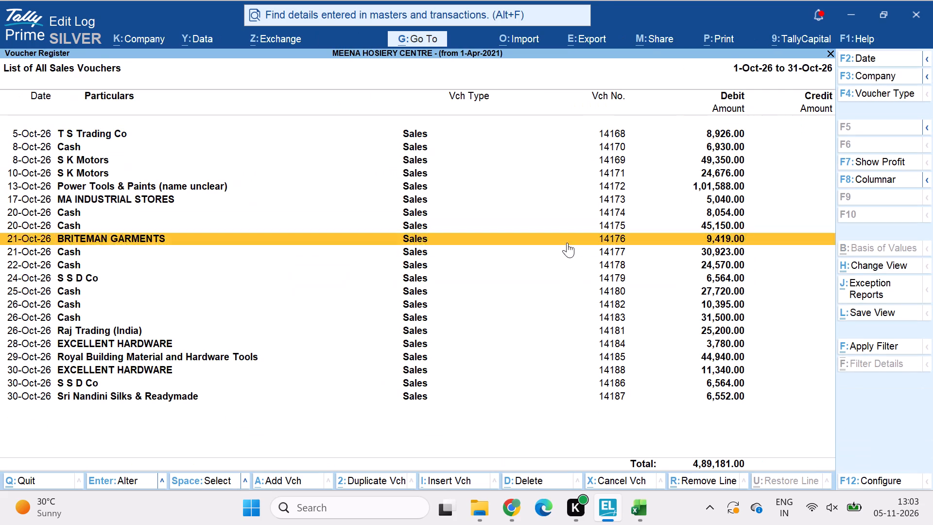
key("Up")
key("Up")
key("Up")
key("Up")
key("Up")
key("Up")
key("Up")
key("Up")
key("Up")
key("Up")
key("Up")
key("Up")
key("Up")
key("Up")
key("Up")
key("Up")
key("Up")
key("Up")
key("Up")
key("Up")
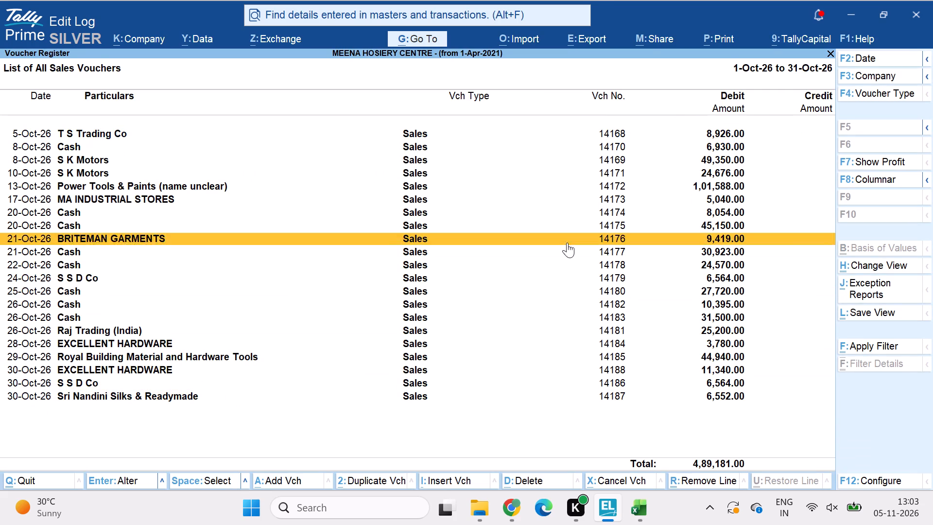
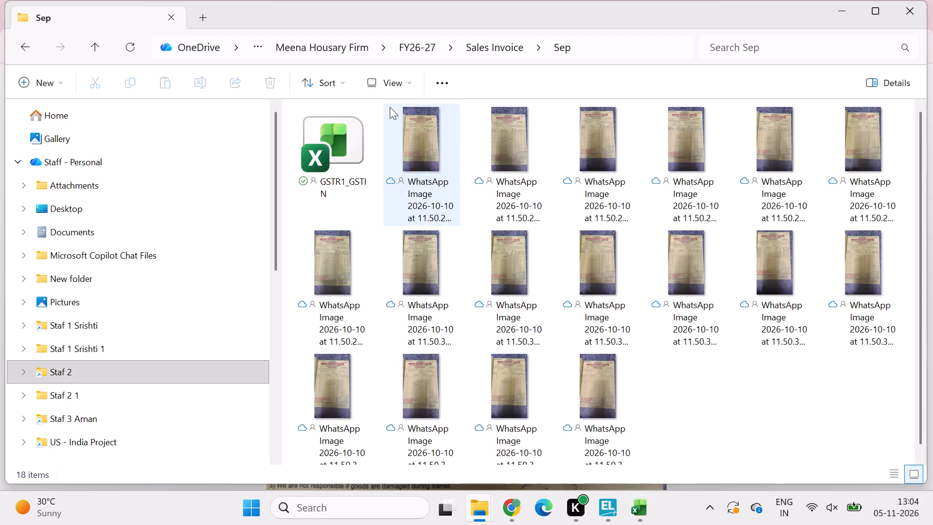
Select the WhatsApp invoice images in the Sales Invoice Sep folder, leaving out the GSTR1_GSTIN workbook.
left_click_drag(390, 107, 663, 481)
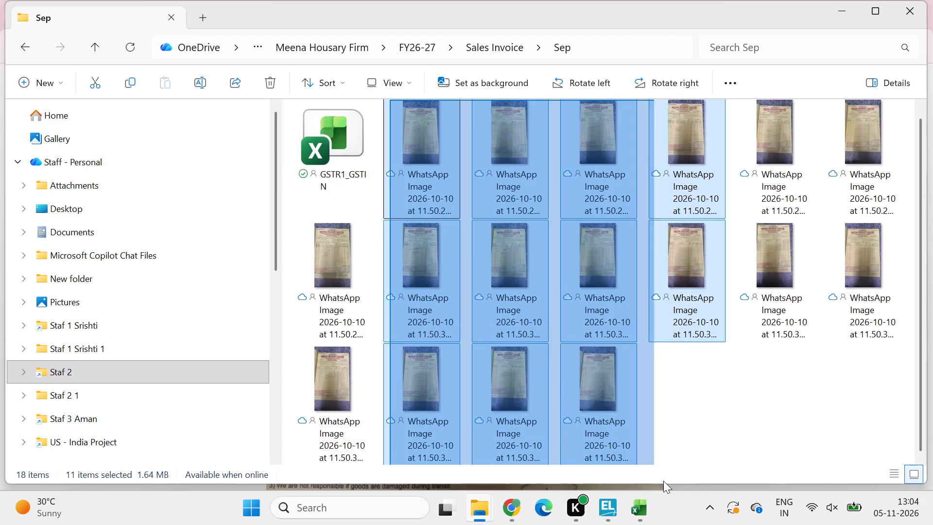
left_click_drag(663, 481, 920, 437)
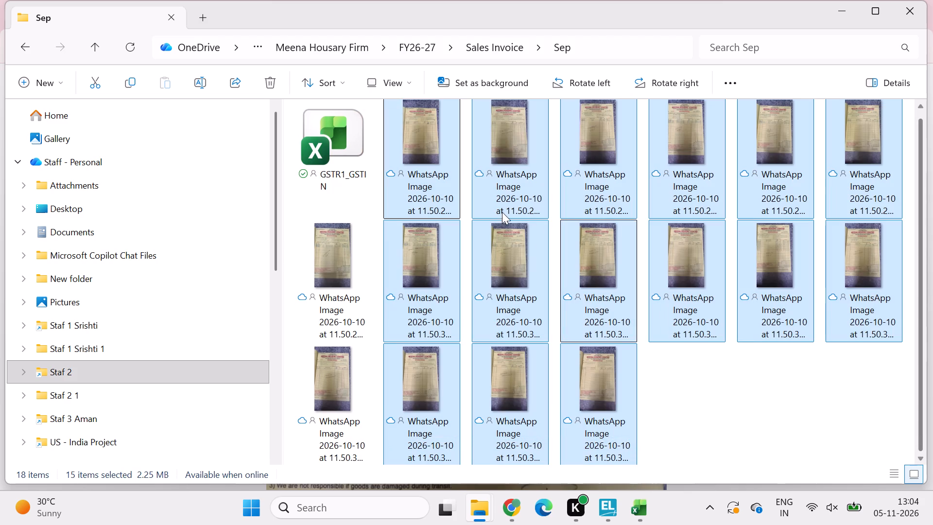